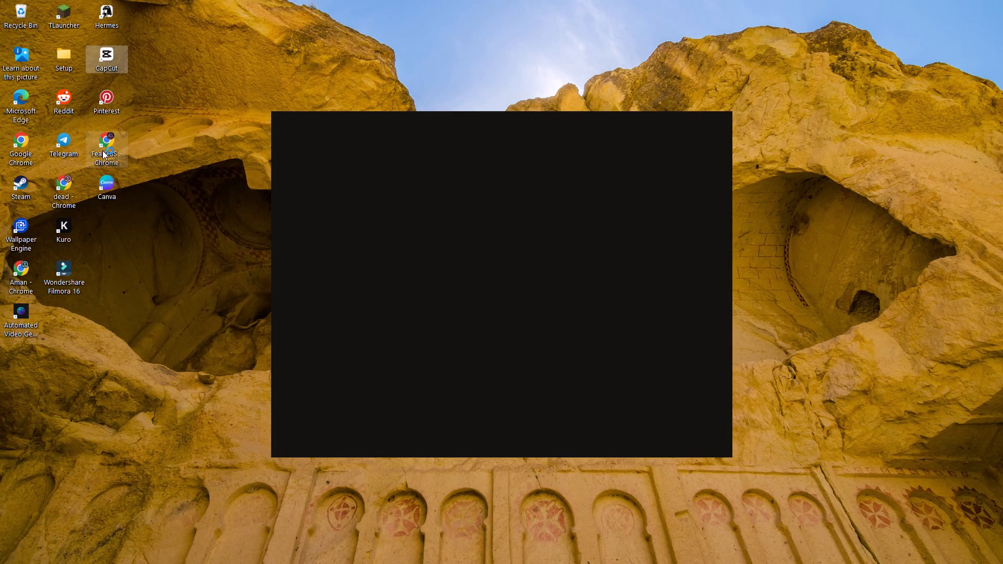
Open Chrome with the FearleSS profile without restoring the previous pages, and minimize its window to the desktop.
double_click(108, 142)
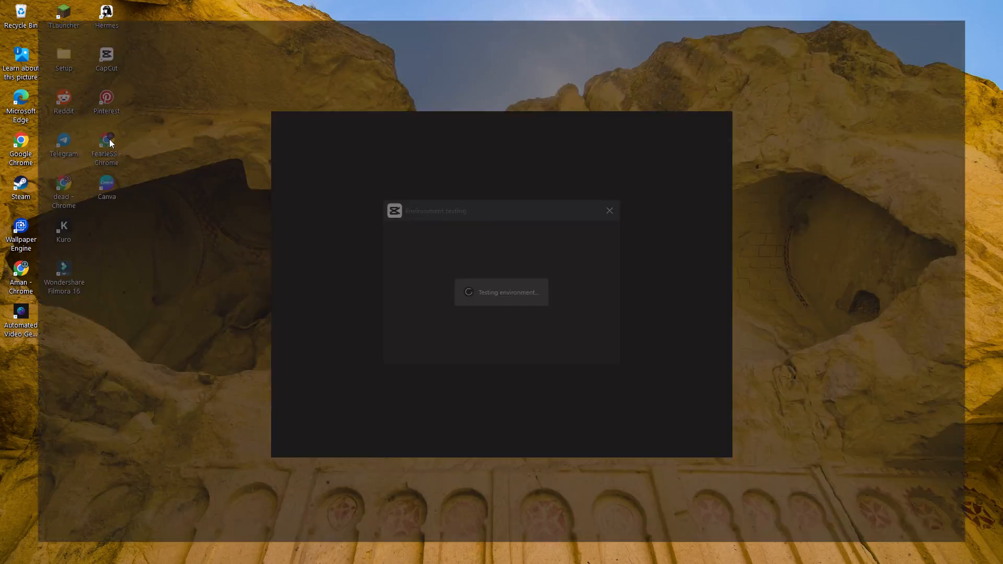
click(981, 65)
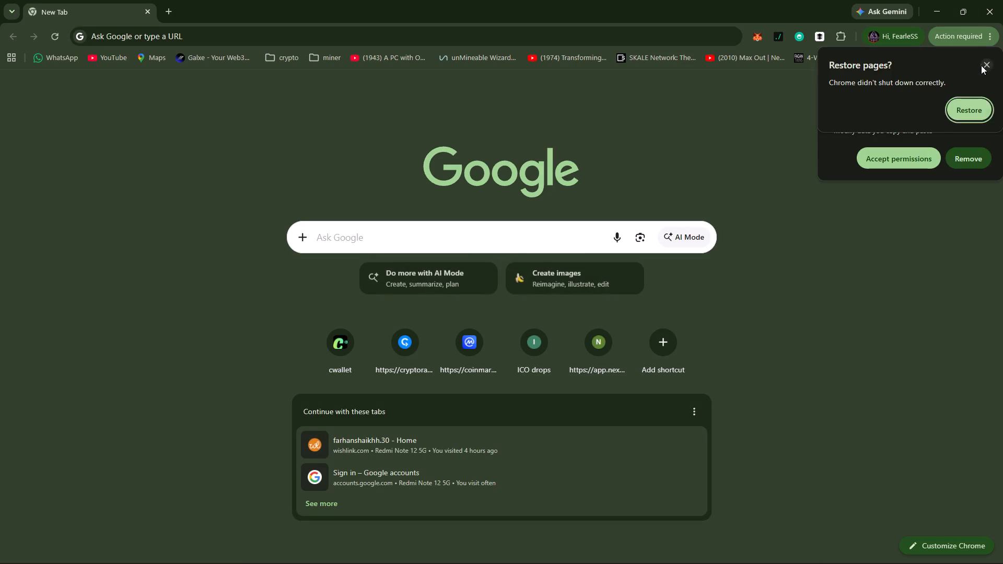
click(977, 8)
click(939, 5)
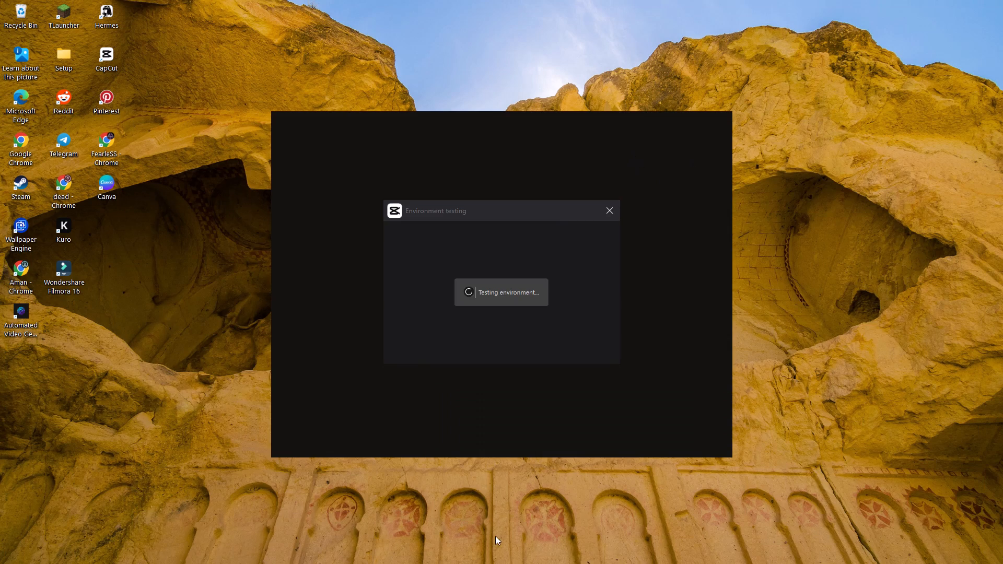
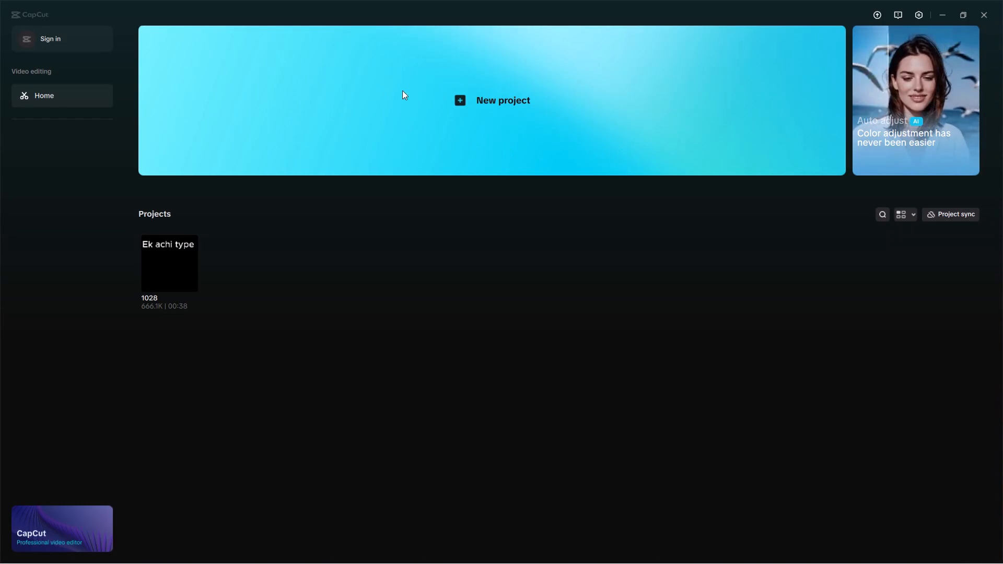
Create a new video project.
click(478, 120)
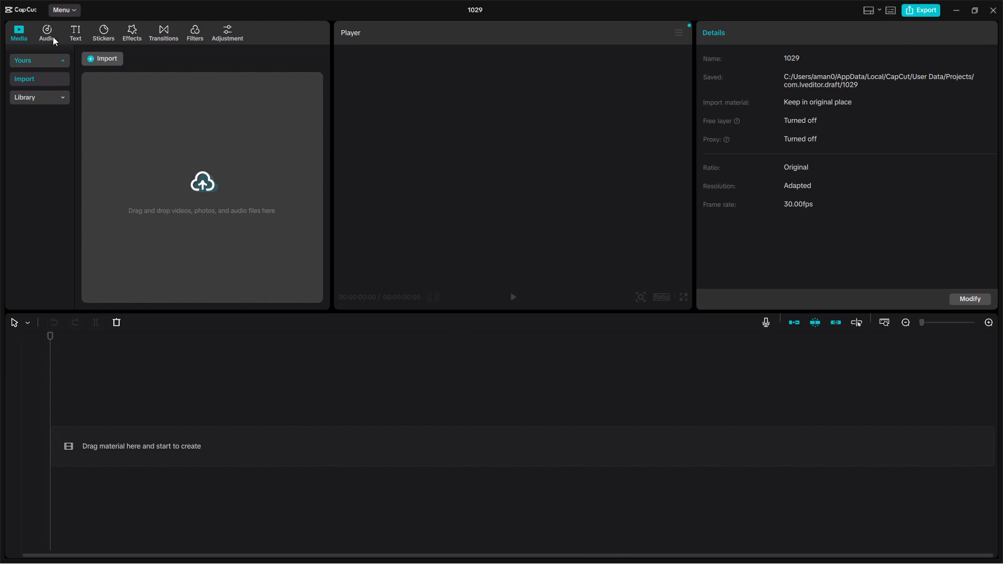
Import the newest ElevenLabs voice file, ElevenLabs_2026-10-28T15_20_23_Bunty, from Downloads as extracted audio.
click(31, 34)
click(53, 34)
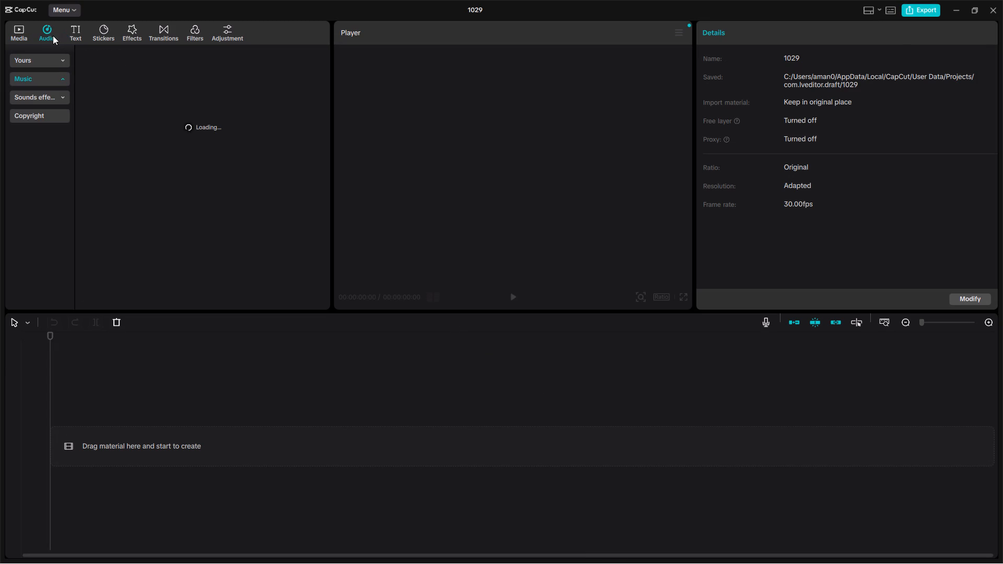
click(51, 97)
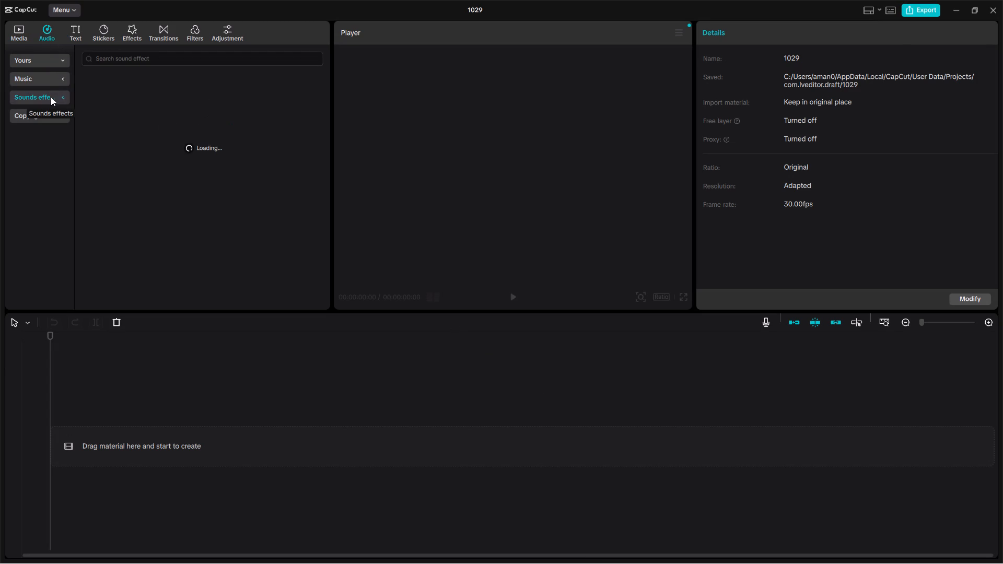
click(51, 97)
click(48, 64)
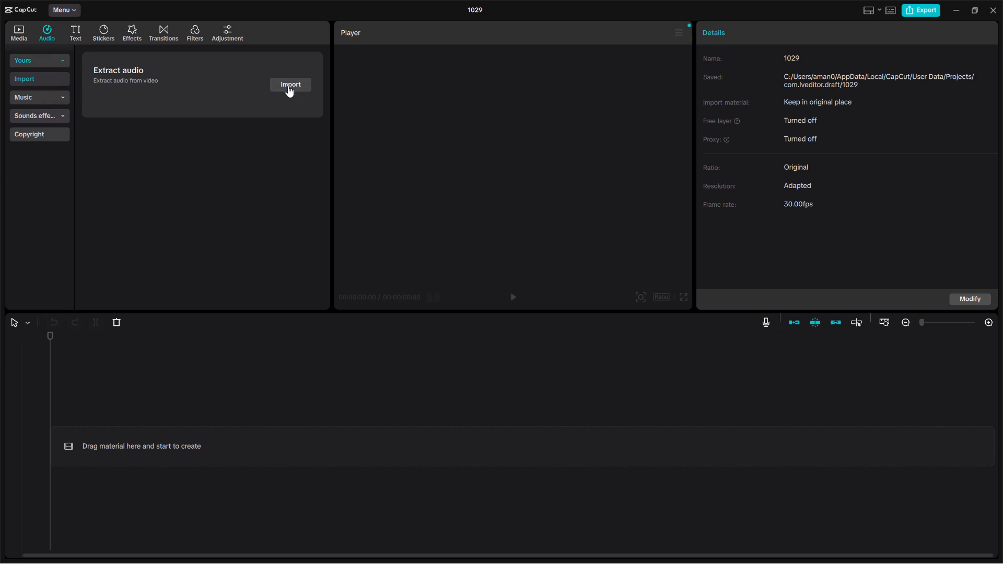
click(299, 86)
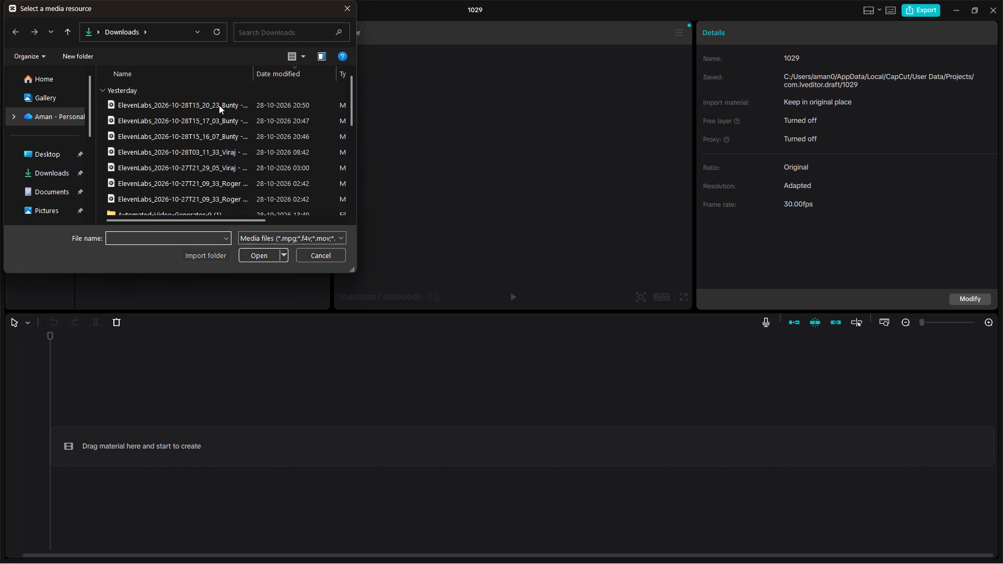
click(214, 111)
click(263, 255)
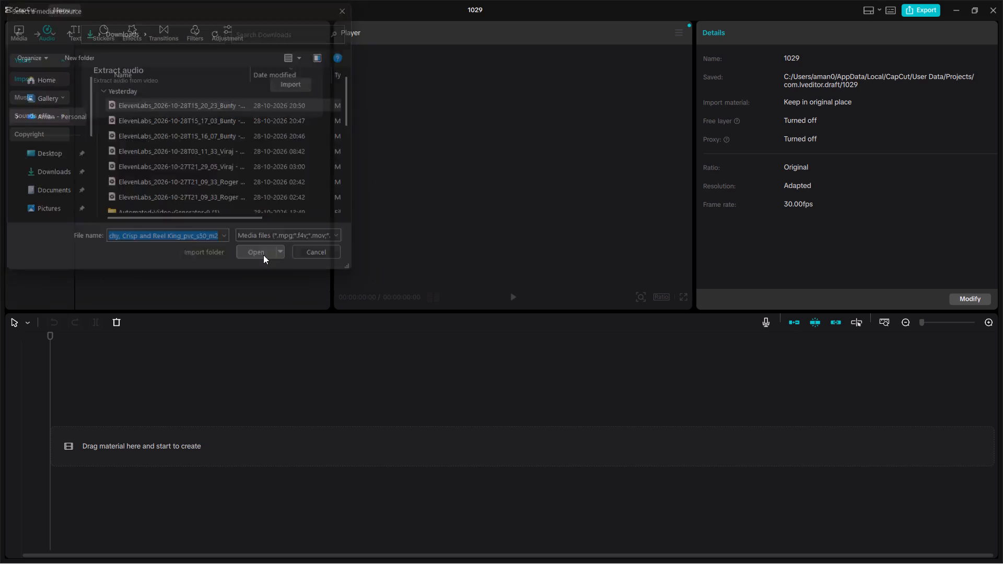
Preview the imported audio briefly and add it to the start of the timeline.
click(166, 93)
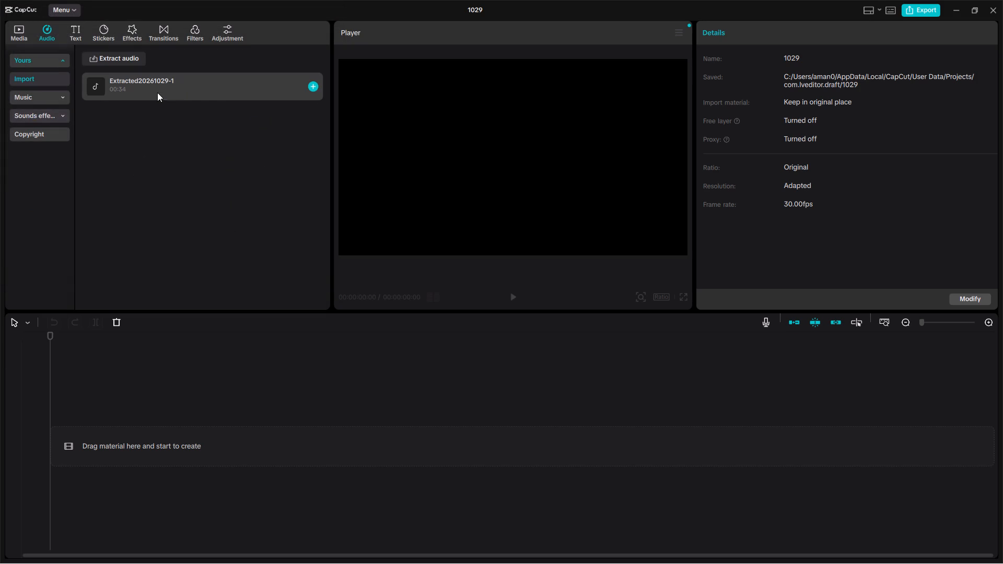
click(312, 80)
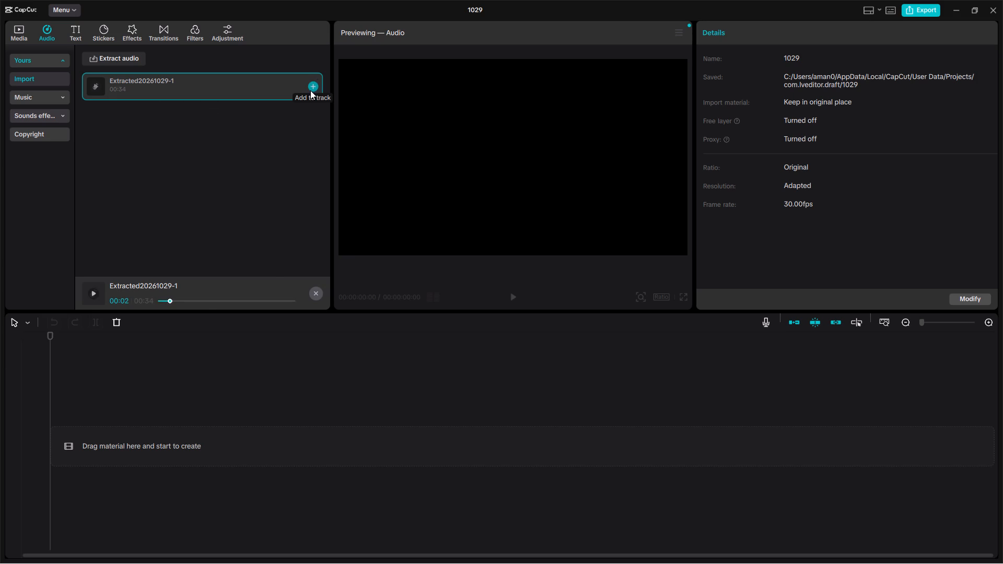
click(310, 90)
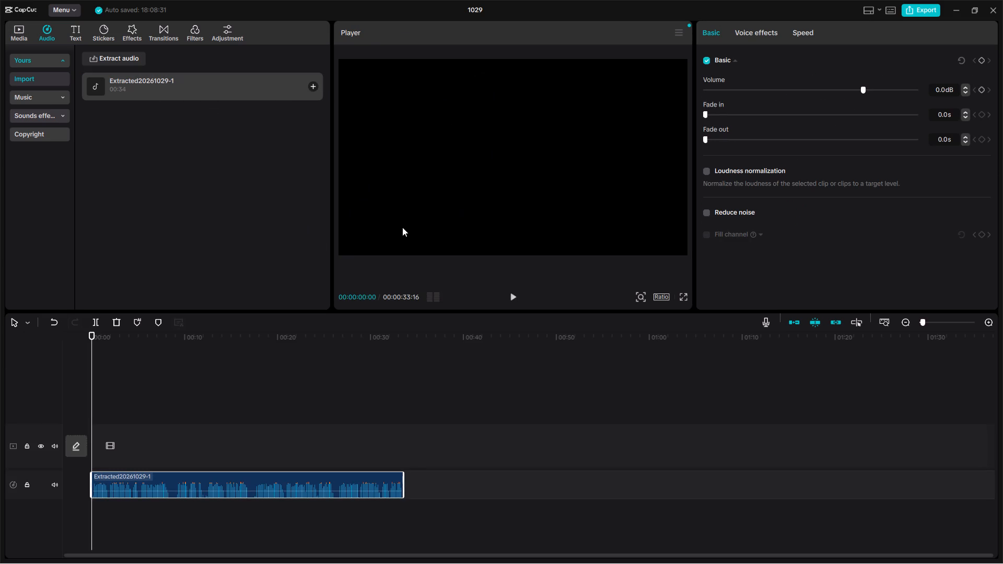
Set the project's aspect ratio to vertical 9:16.
click(665, 301)
click(662, 294)
click(721, 338)
click(658, 293)
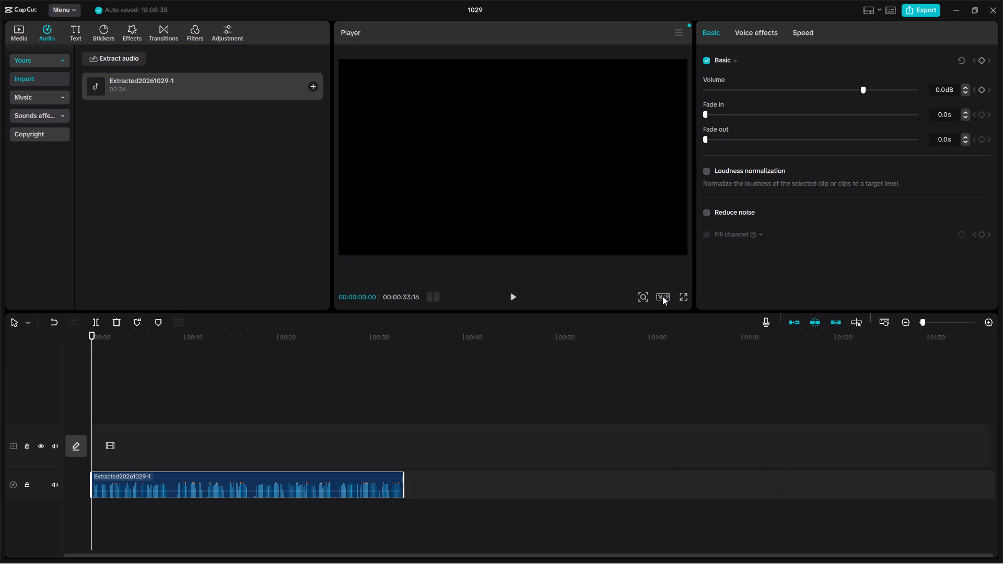
click(662, 296)
click(710, 415)
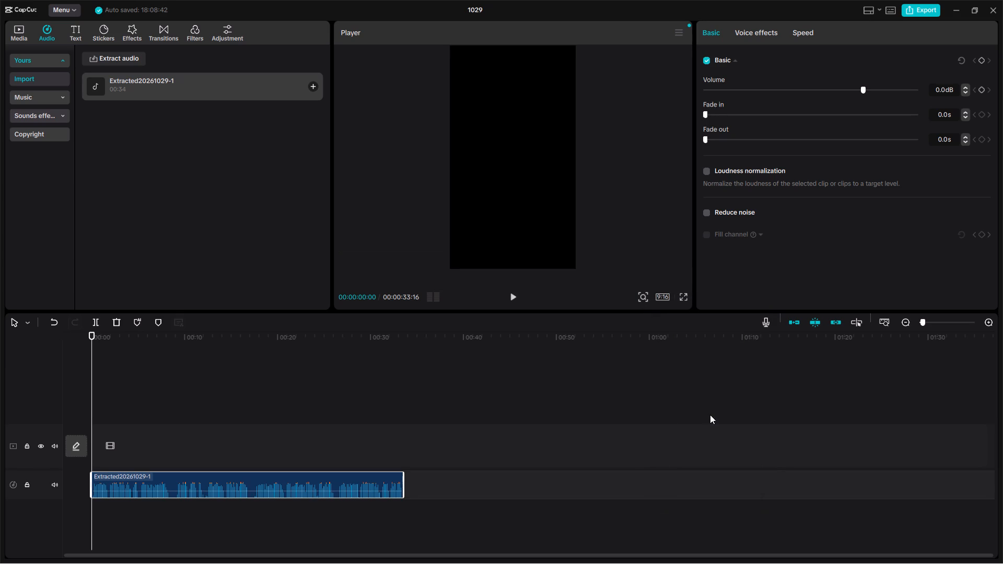
Play the voice audio from the start of the timeline.
click(516, 293)
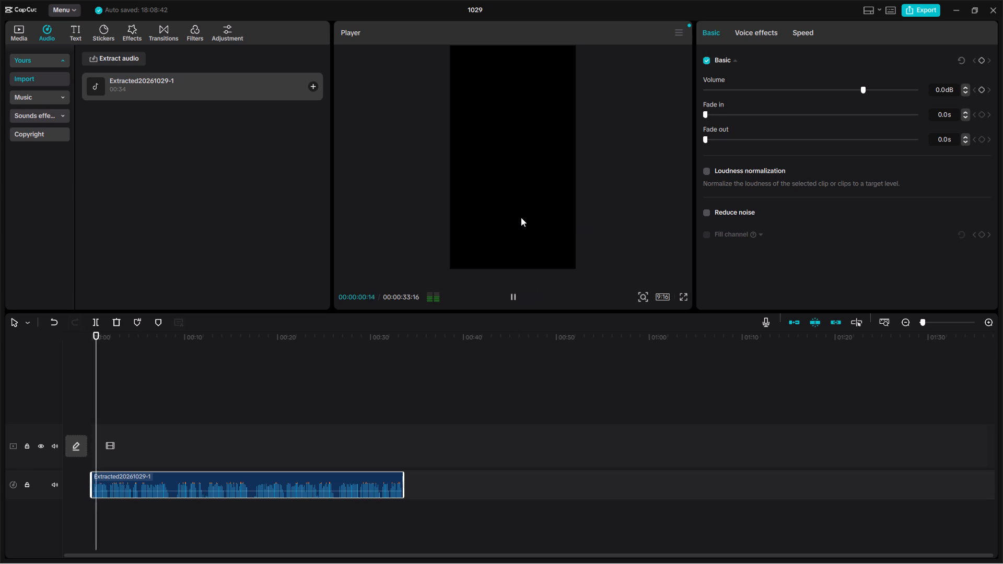
scroll(521, 217, up, 1)
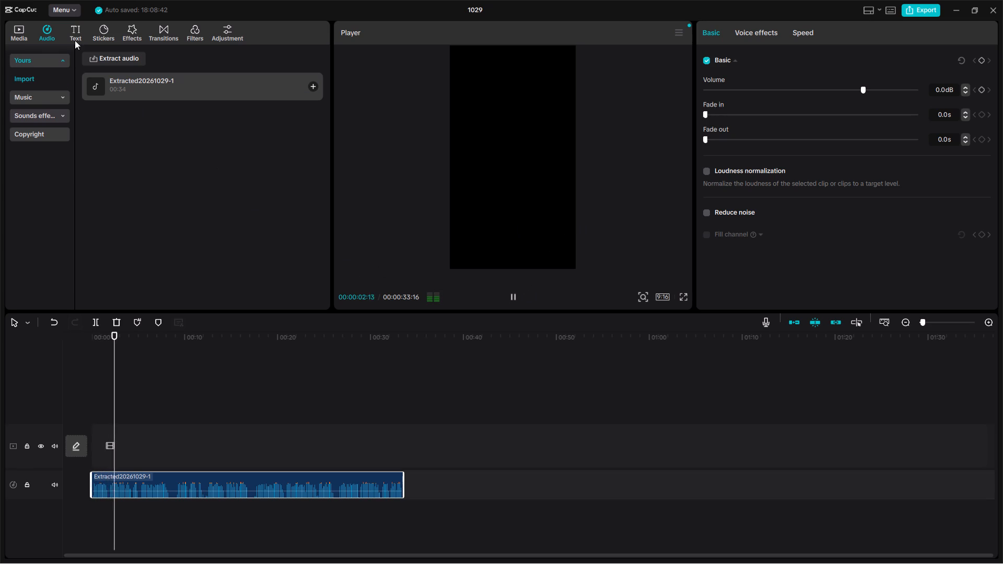
Preview the default text and add it to the timeline at about 00:00:04:21.
click(78, 32)
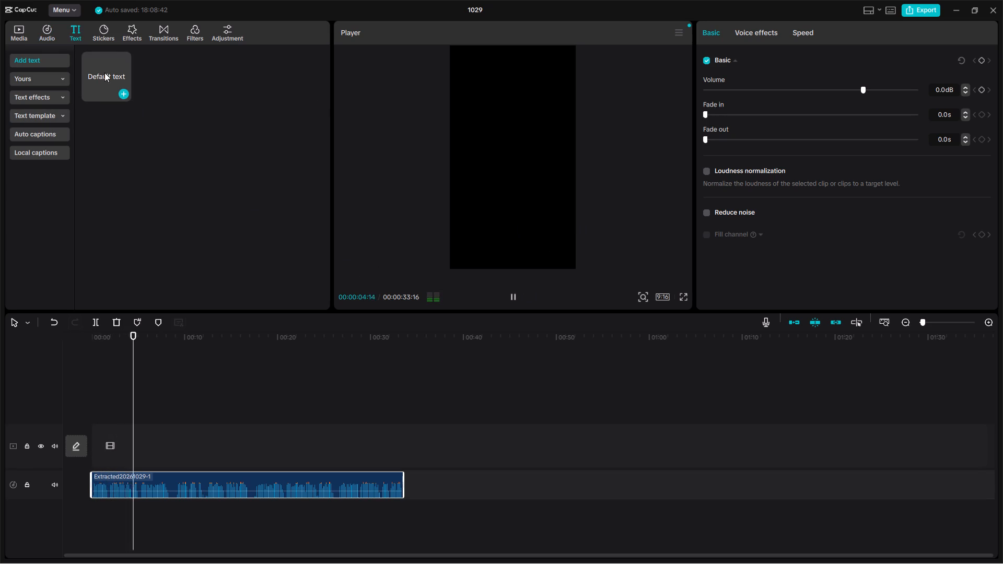
click(104, 73)
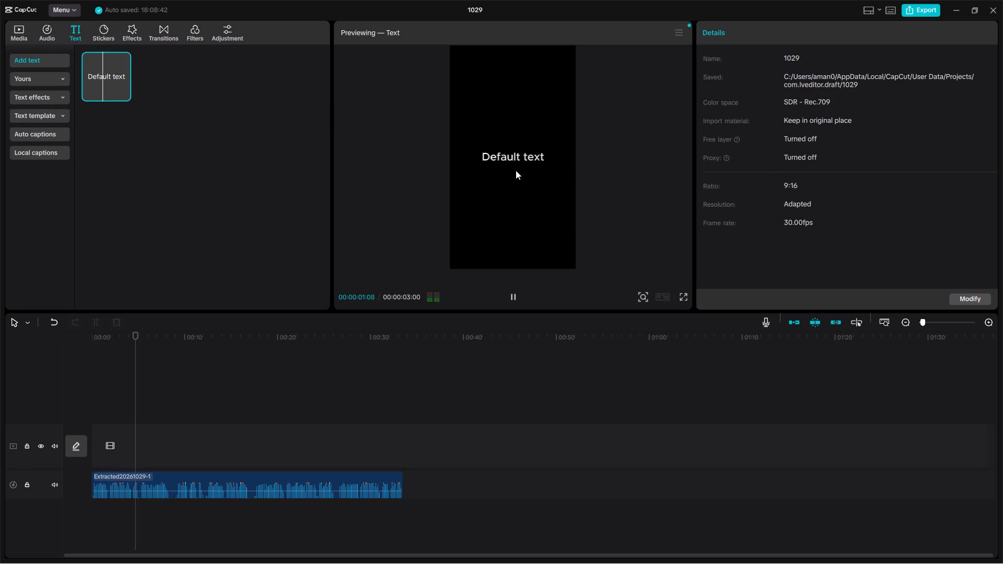
click(119, 87)
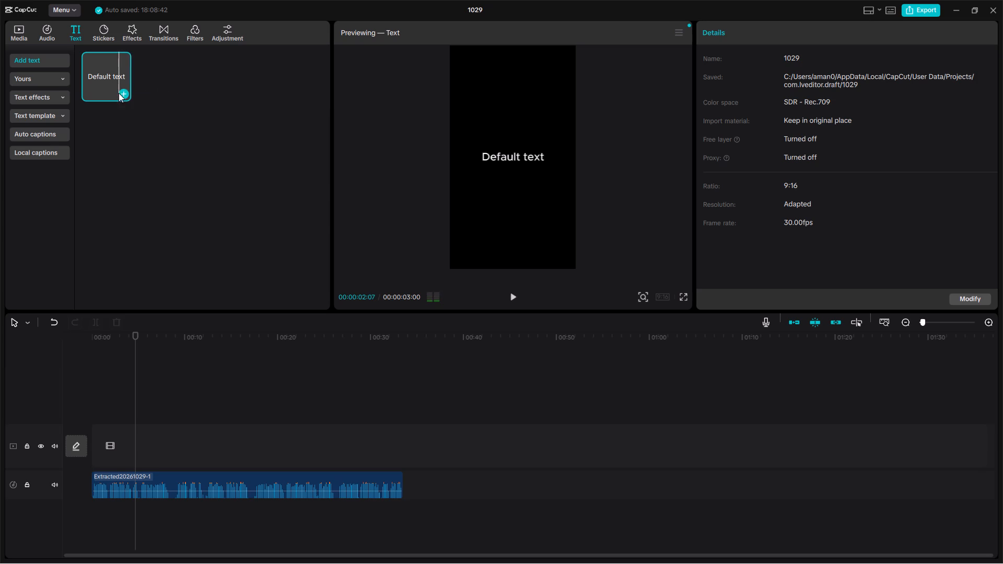
click(127, 96)
Replace the content of the default text clip with "ek ach".
click(794, 92)
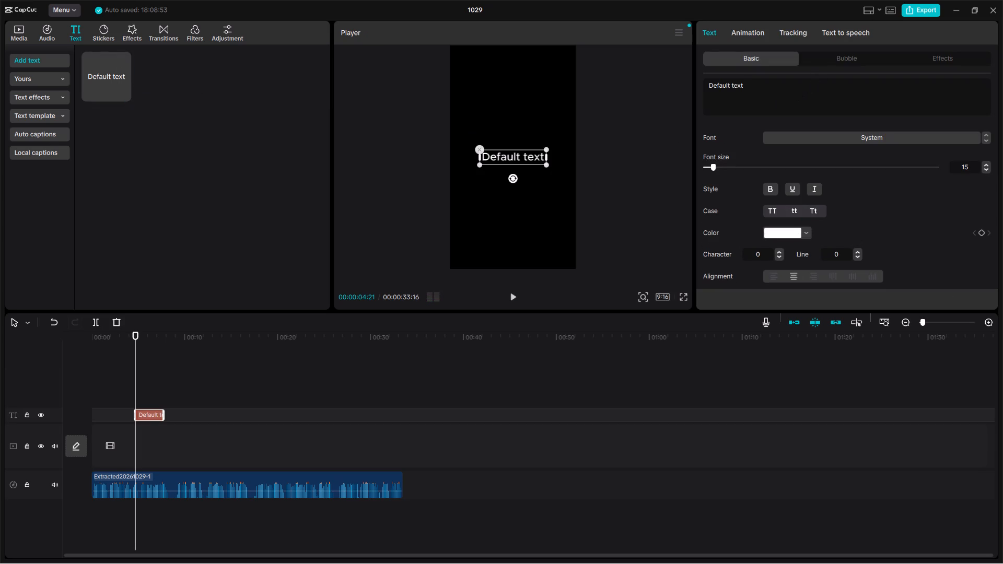
click(755, 83)
key(BackSpace)
key(BackSpace)
key(BackSpace)
key(BackSpace)
key(BackSpace)
key(BackSpace)
key(BackSpace)
key(BackSpace)
key(BackSpace)
key(BackSpace)
key(BackSpace)
key(BackSpace)
key(BackSpace)
key(BackSpace)
key(BackSpace)
key(BackSpace)
key(BackSpace)
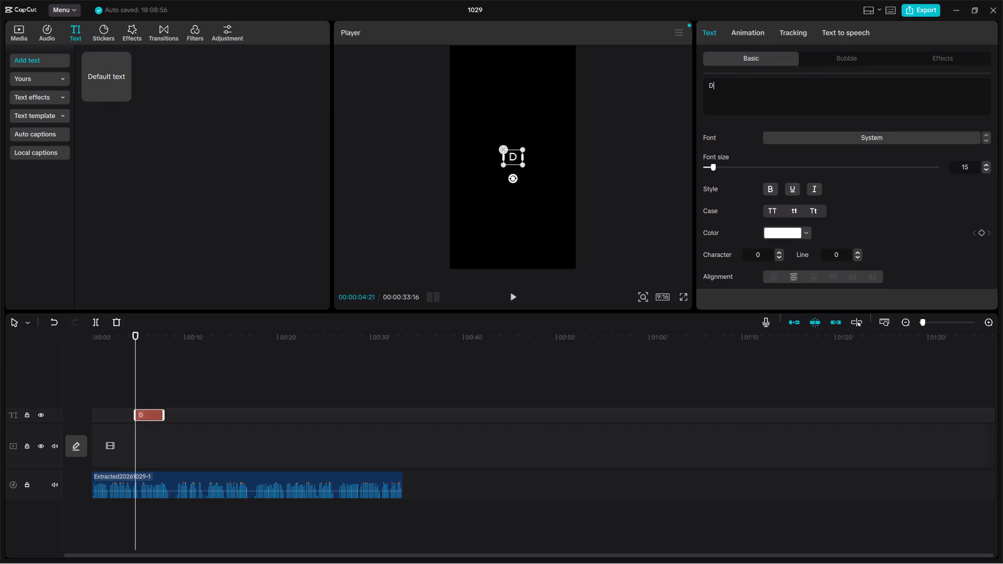
text(ek ac)
key(h)
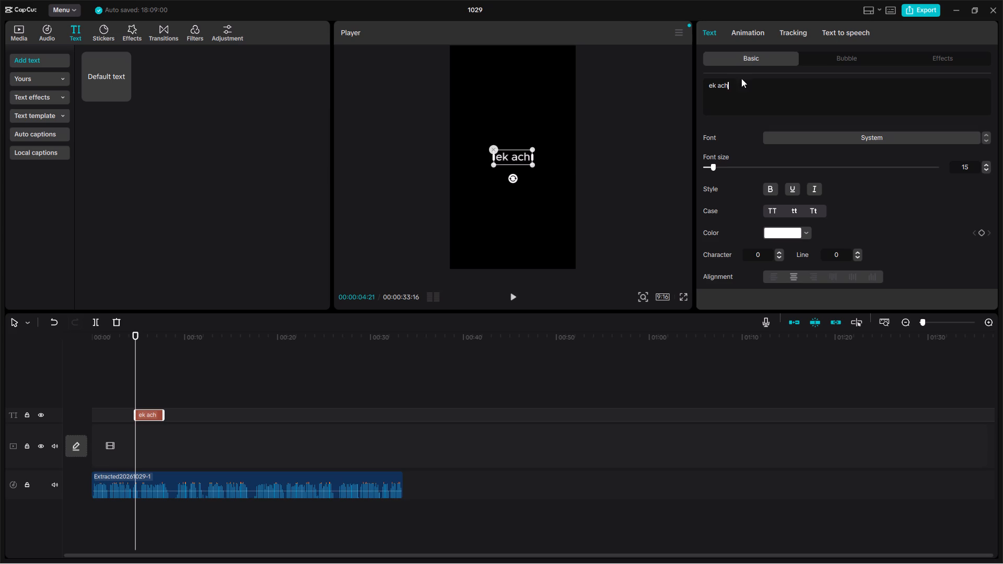
Try the bold, underline and italic styles on the "ek ach" text, keeping only italic applied.
click(774, 188)
click(774, 188)
click(813, 189)
click(813, 189)
click(813, 189)
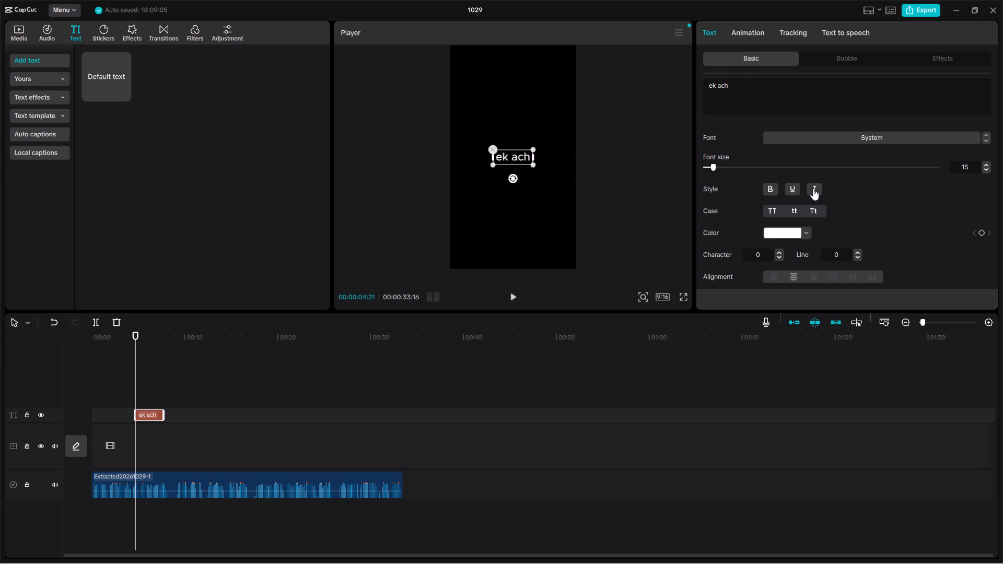
click(792, 189)
click(791, 189)
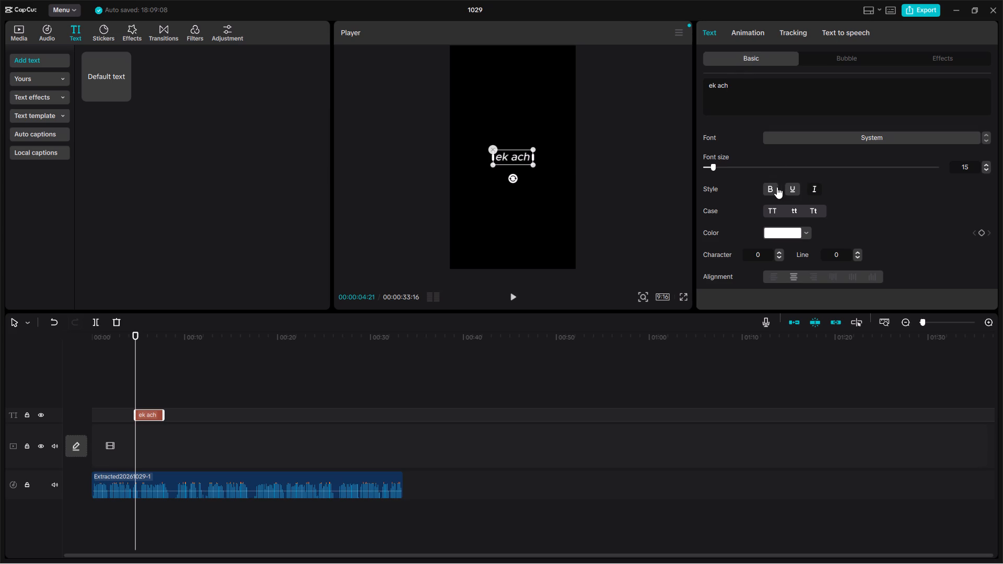
click(767, 187)
click(767, 187)
Try several preset styles on the "ek ach" text, choose the white lettering with blue shadow, and deselect the clip.
scroll(788, 253, down, 1)
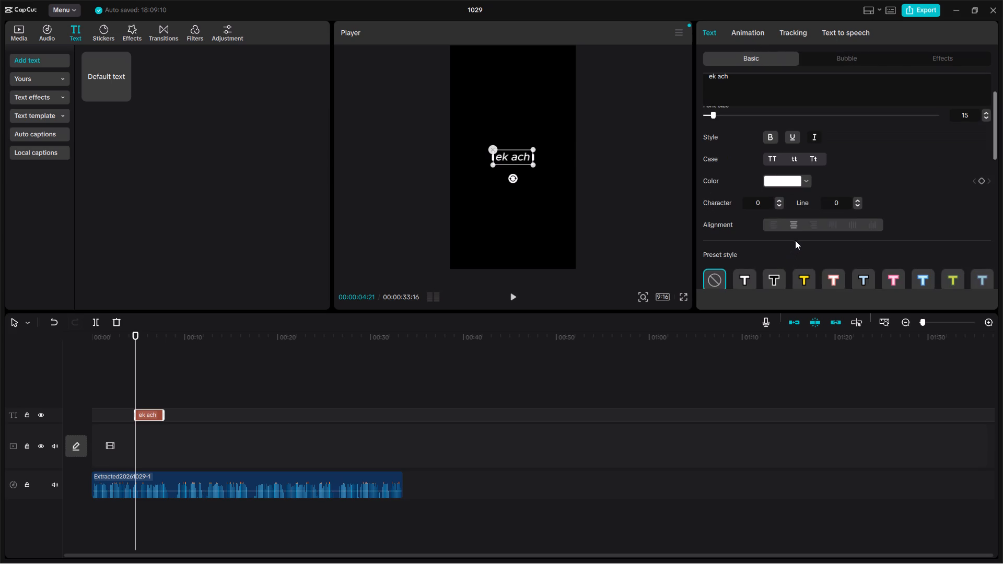
scroll(795, 239, down, 2)
click(842, 212)
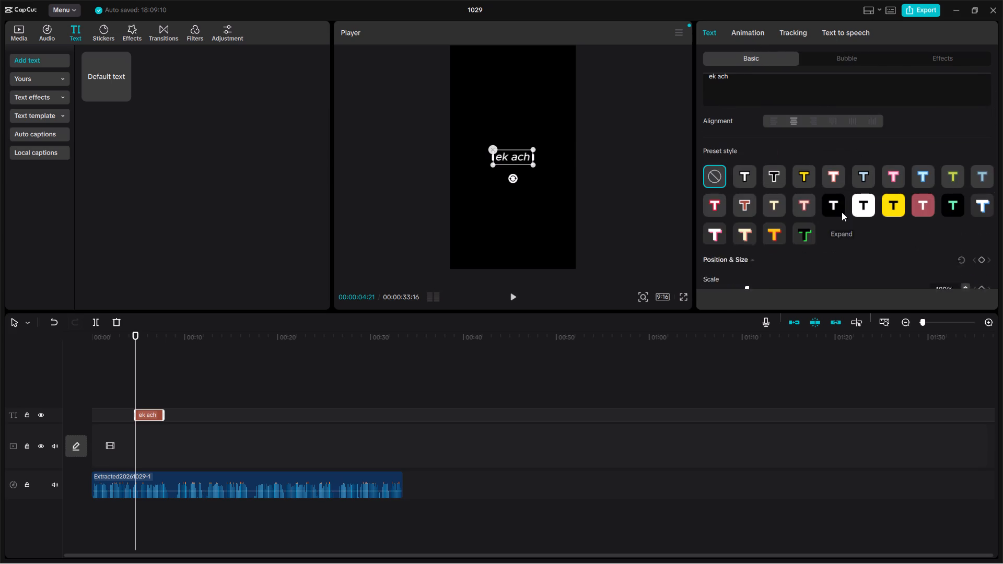
click(852, 209)
click(857, 208)
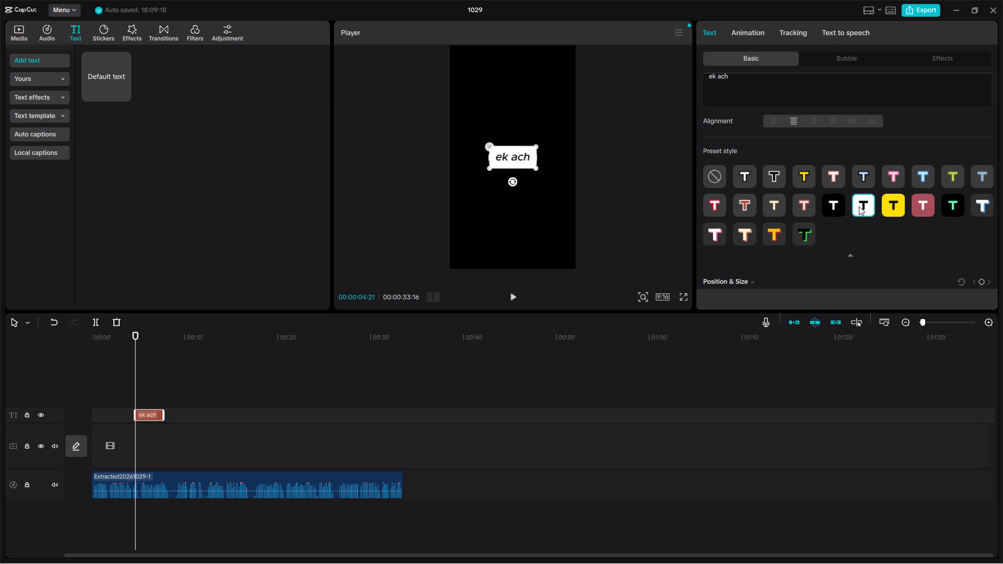
click(832, 206)
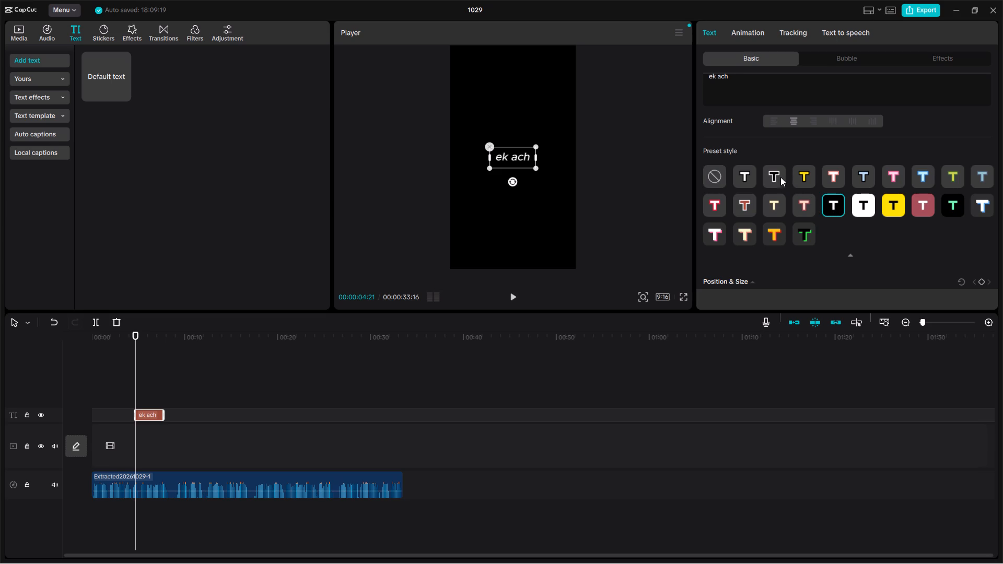
click(776, 176)
click(727, 175)
click(737, 175)
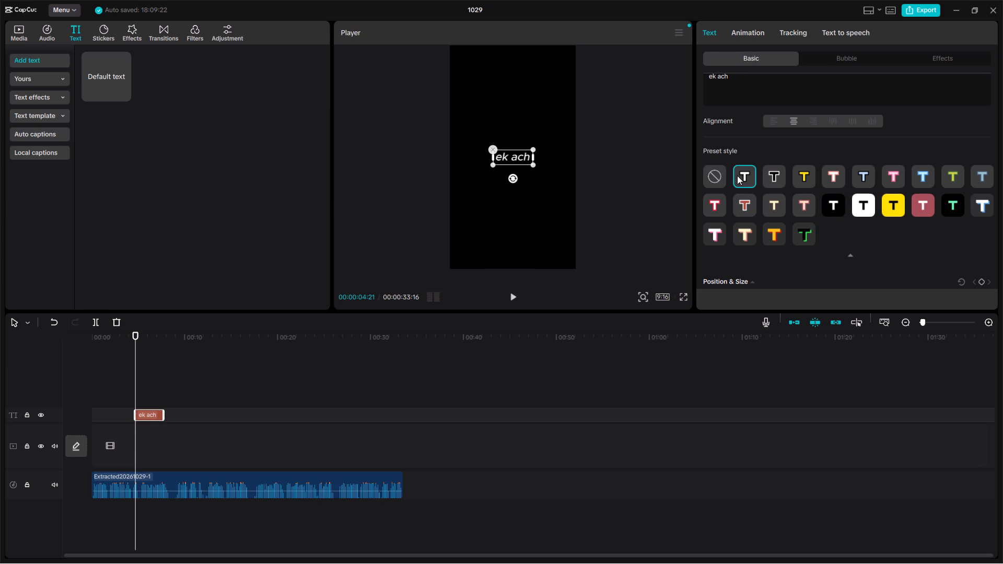
click(981, 204)
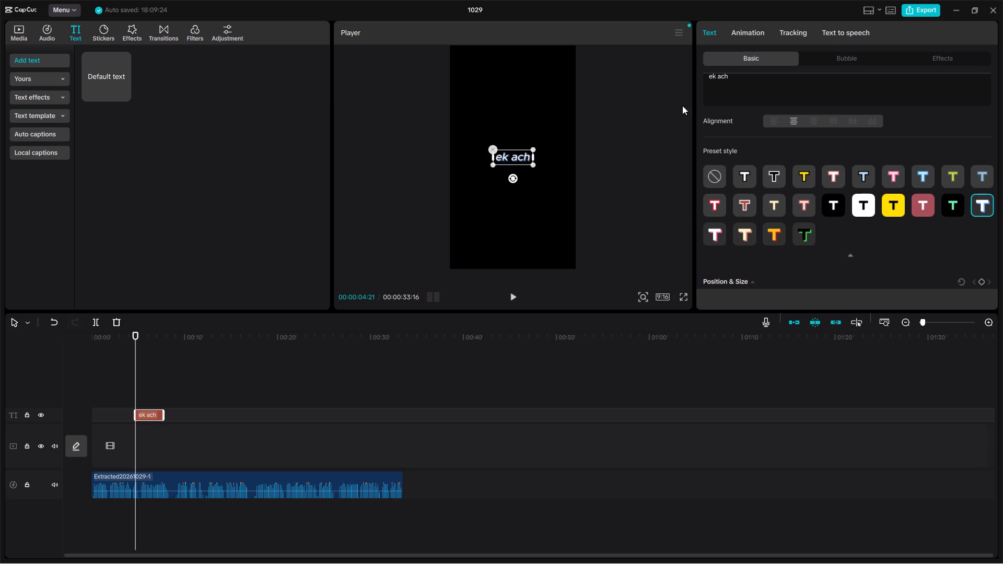
scroll(778, 130, up, 3)
click(491, 77)
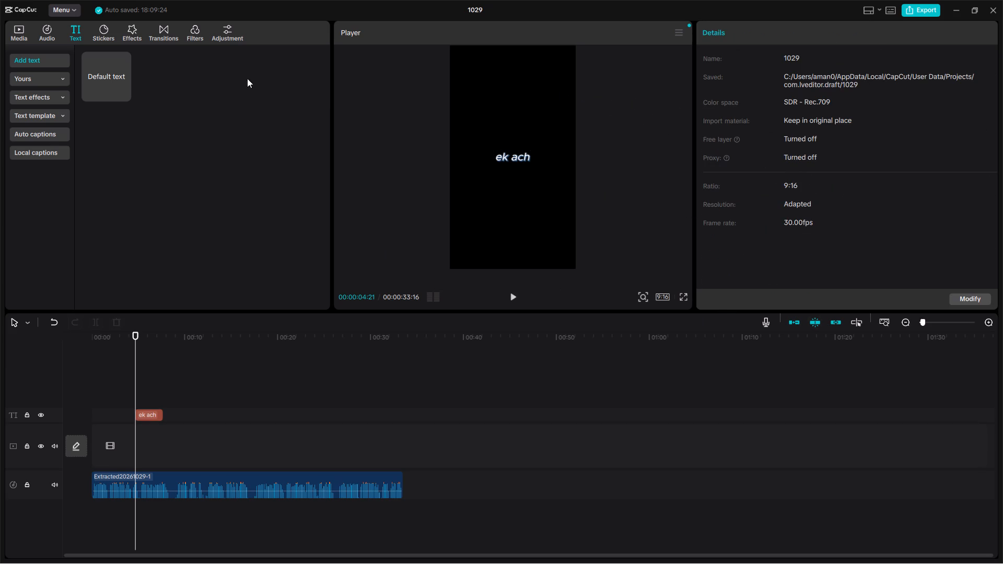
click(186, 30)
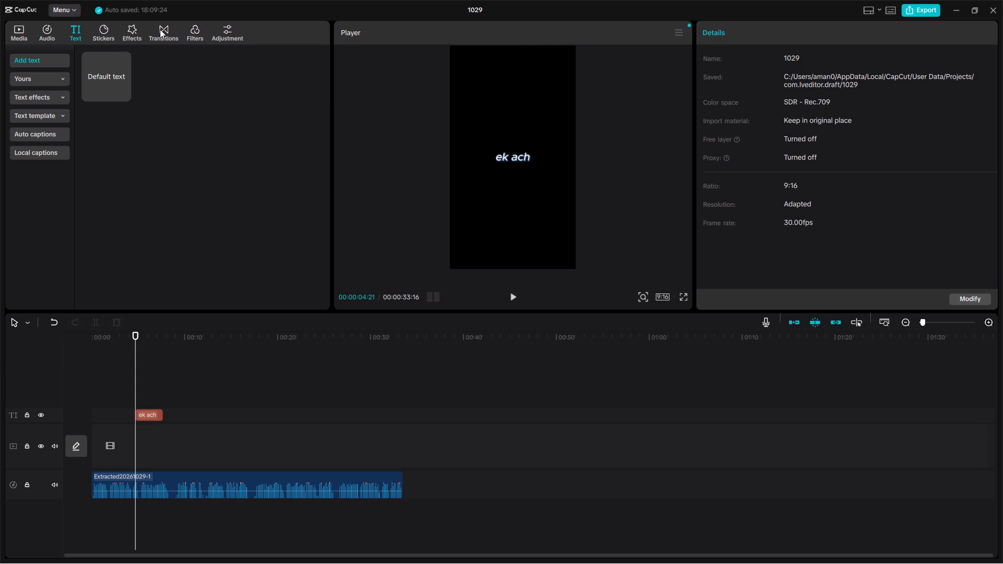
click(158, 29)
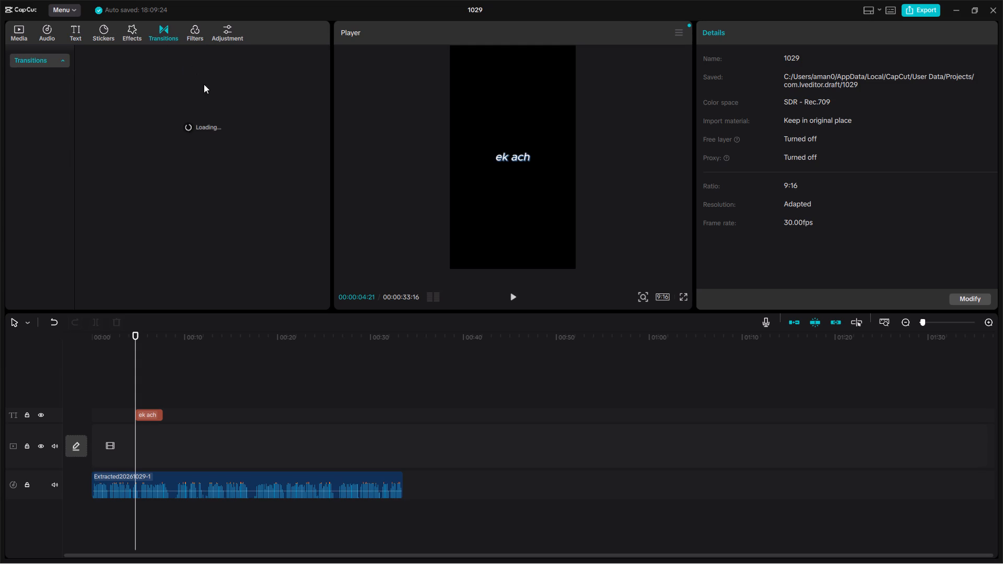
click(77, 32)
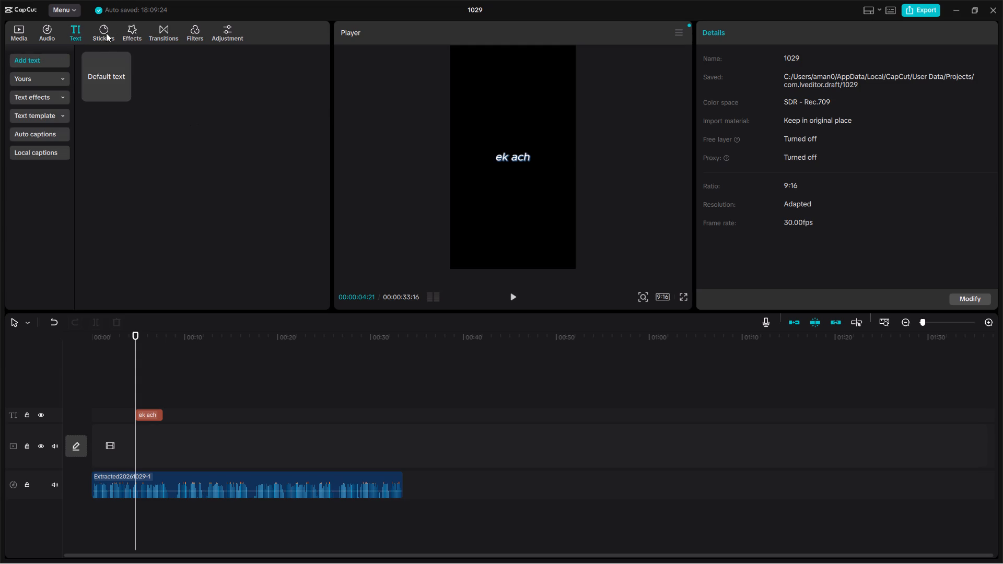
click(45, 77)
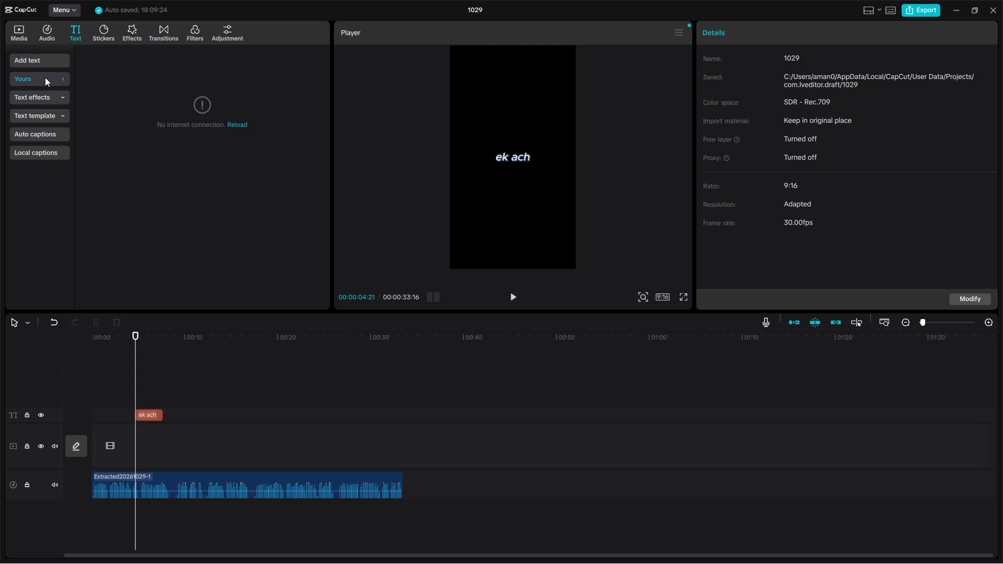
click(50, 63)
Replace the content of the "ek ach" text clip with "Ek Achi Charging".
click(517, 162)
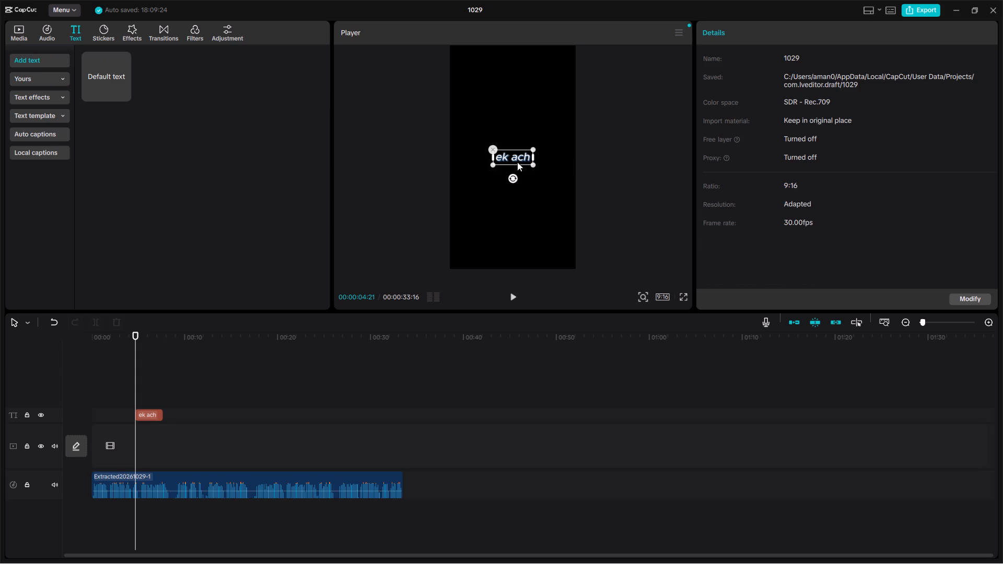
click(752, 90)
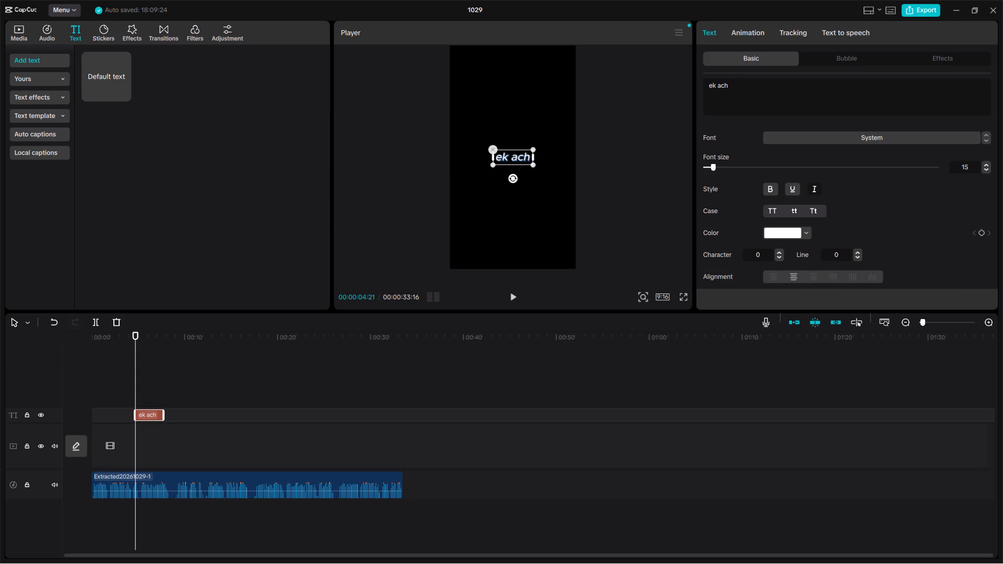
key(BackSpace)
key(BackSpace)
key(BackSpace)
key(BackSpace)
key(BackSpace)
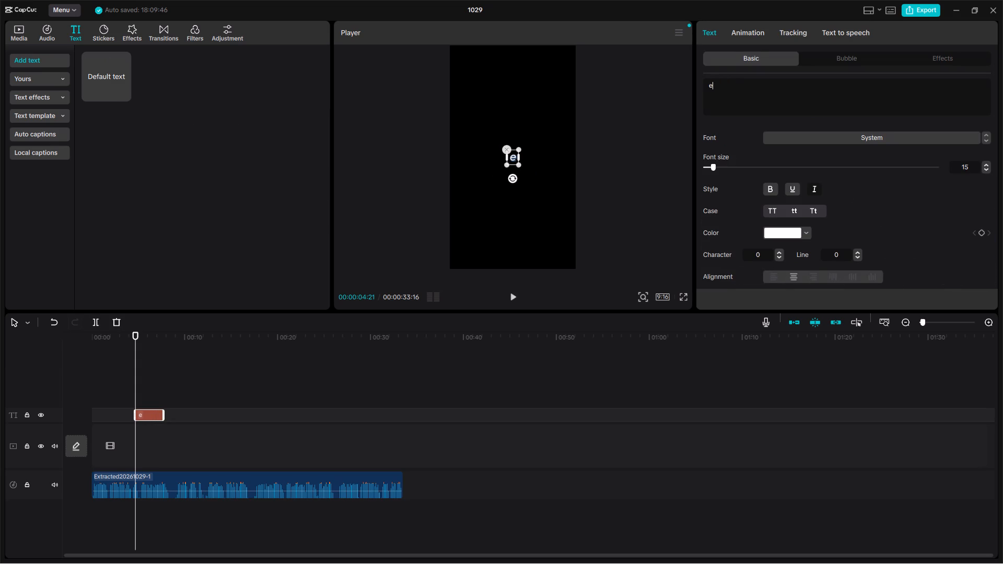
key(BackSpace)
key(BackSpace)
text(Ek)
key(space)
text(Achi)
key(space)
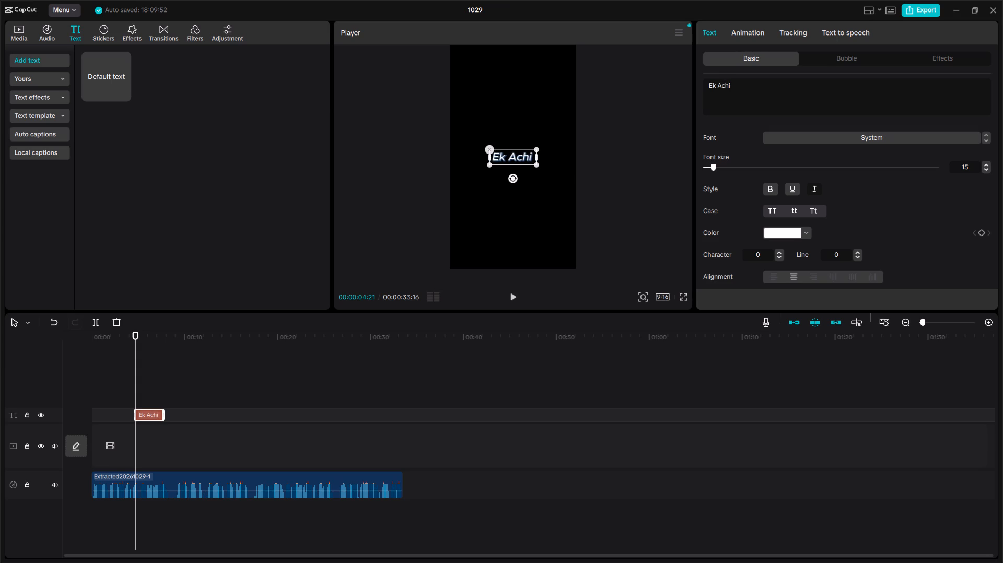
text(Charging)
key(space)
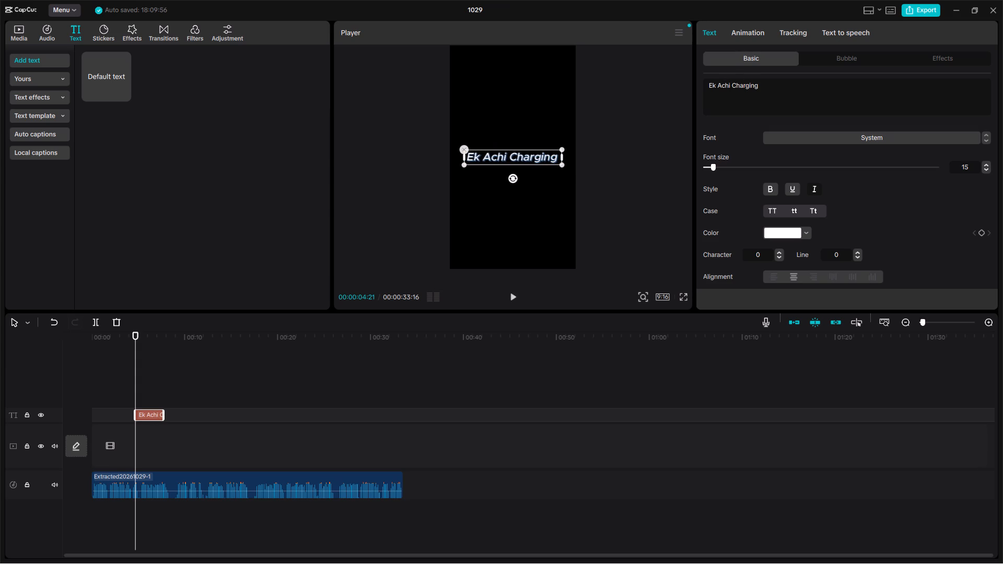
Add a second line reading "Cable Chahiye" to the text, padding it with spaces so it sits centred under the first line.
key(Return)
key(space)
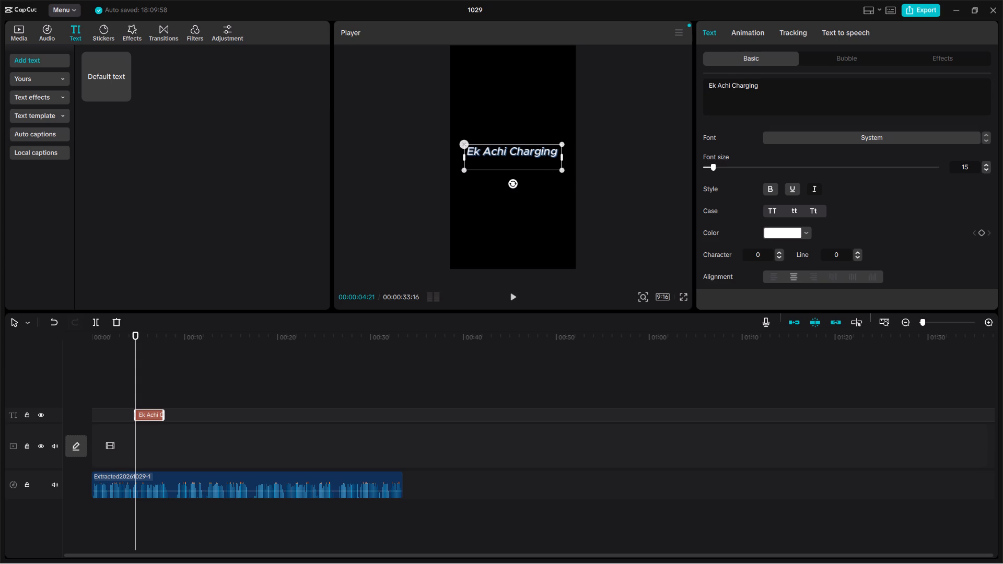
key(space)
key(space)
key(space)
text(Cc)
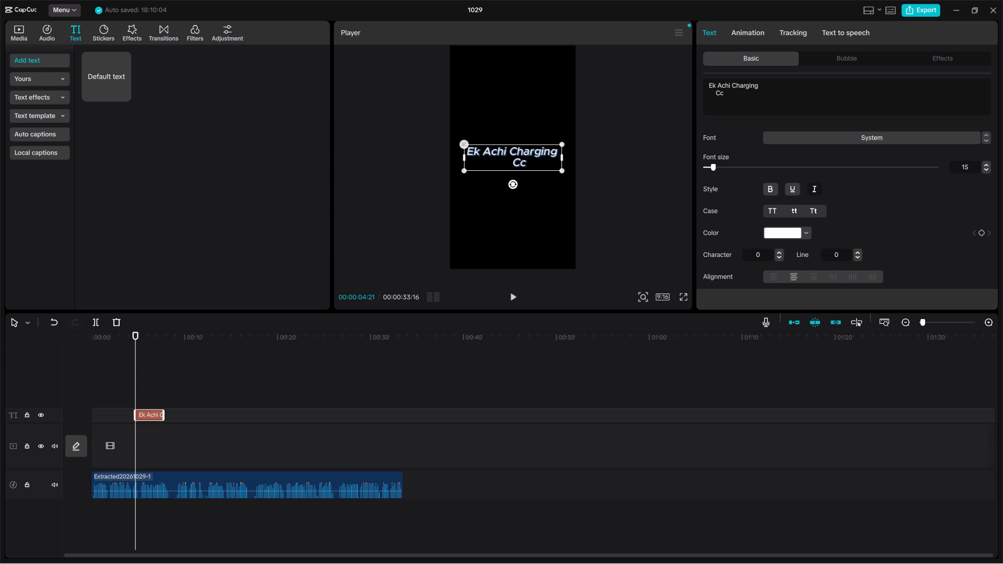
key(BackSpace)
text(ac)
key(BackSpace)
text(ble)
key(space)
key(shift+c)
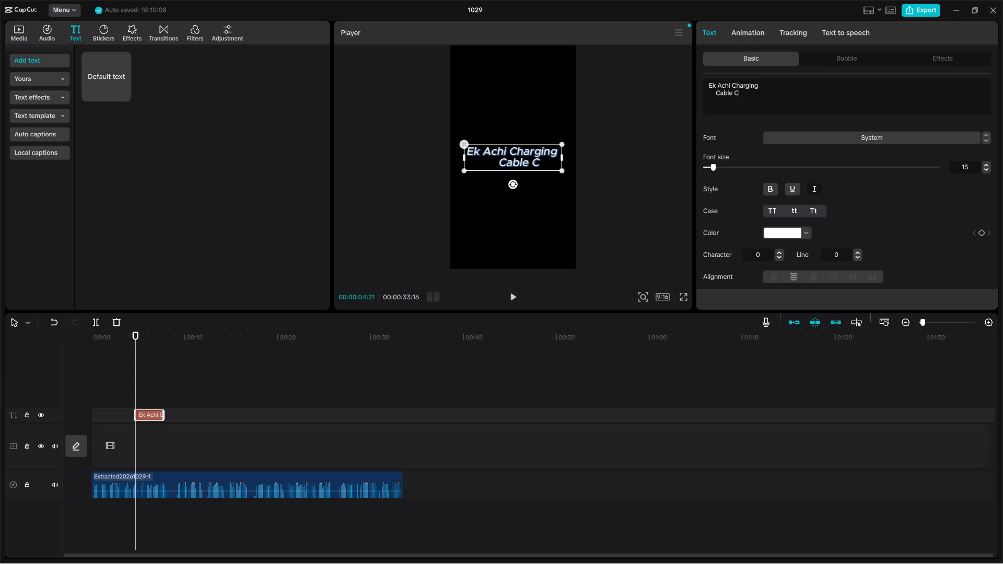
text(ha)
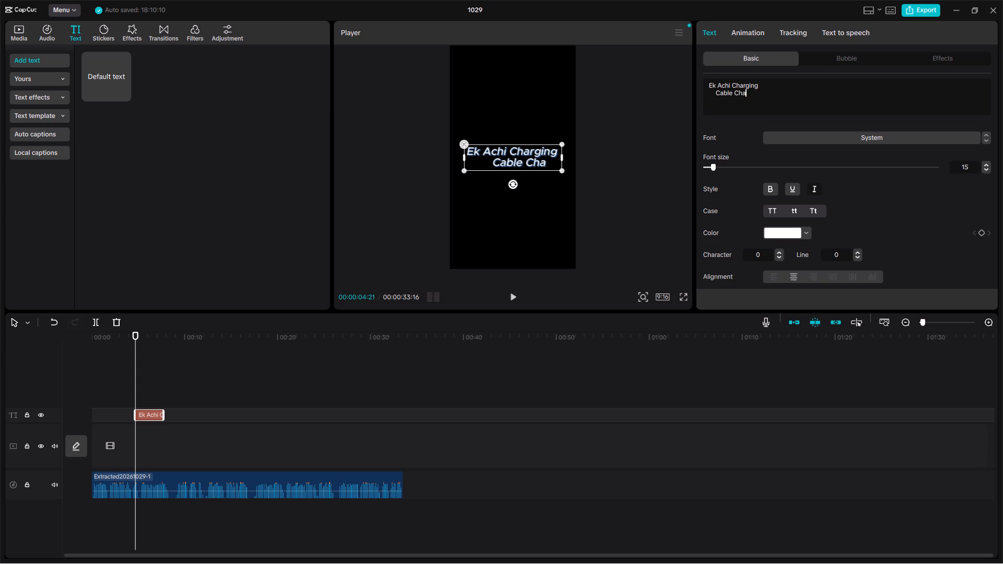
text(hiye)
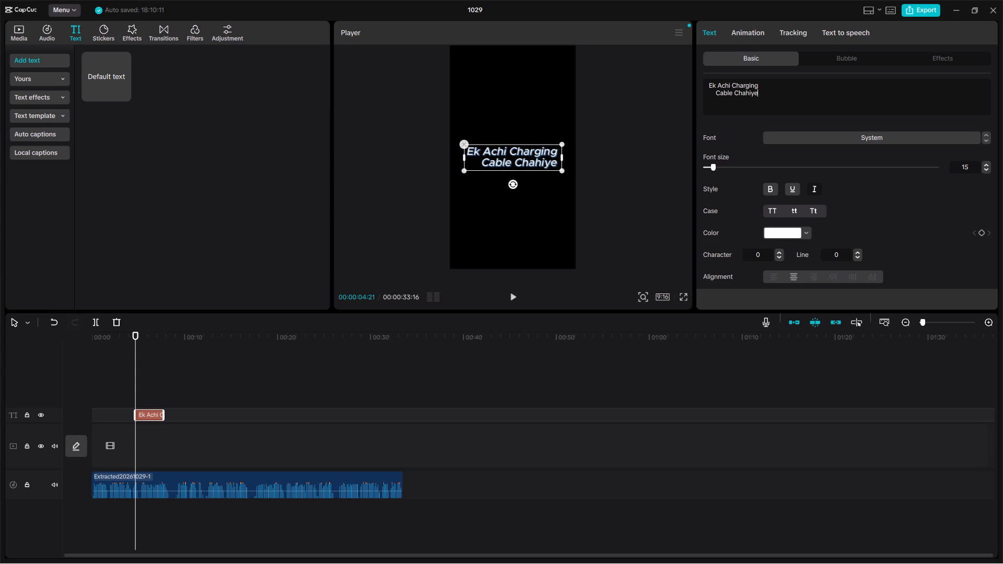
key(Return)
key(BackSpace)
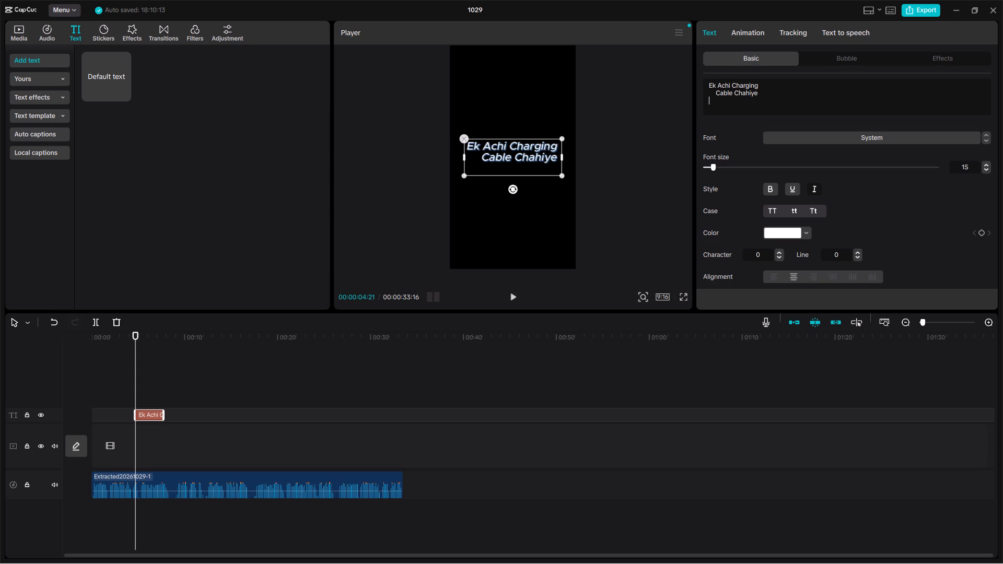
key(space)
key(space)
key(space)
key(space)
key(space)
key(space)
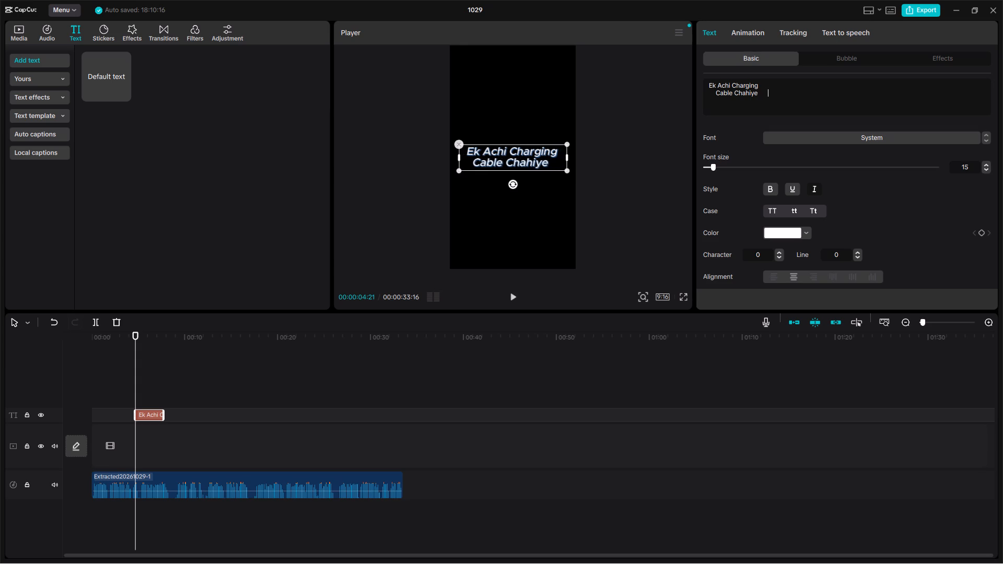
Move the two-line text up to near the top of the video frame.
drag(547, 148, 544, 136)
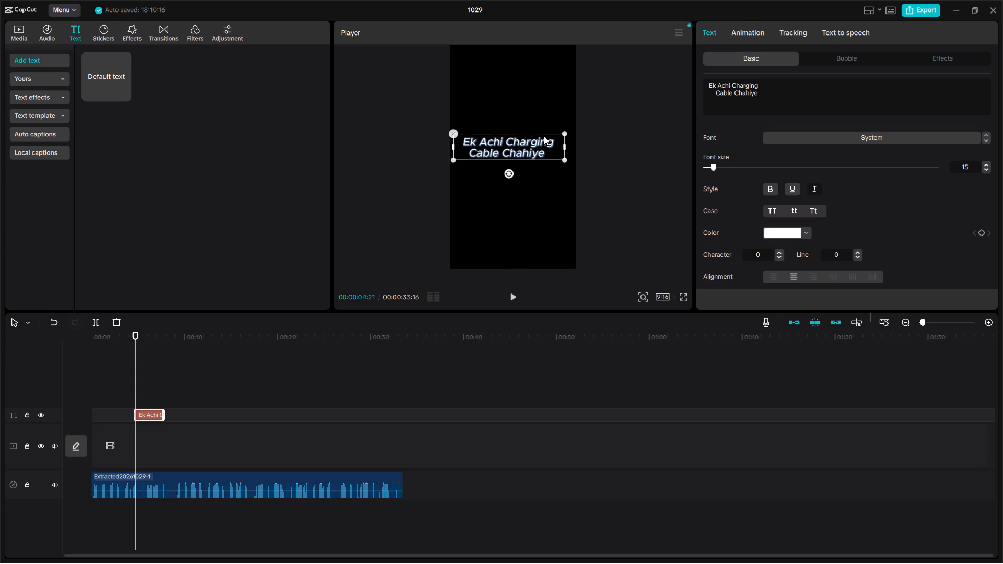
drag(544, 136, 544, 70)
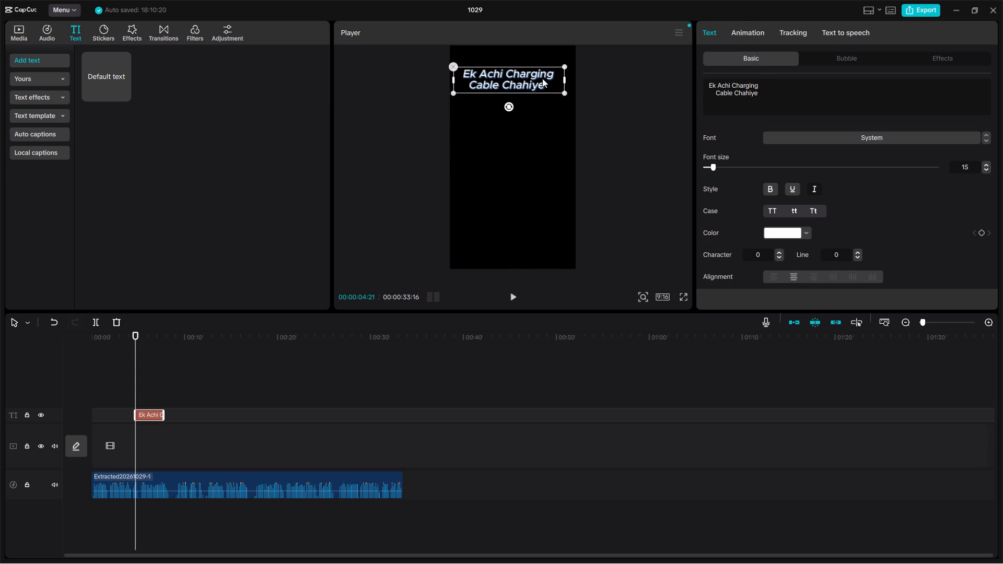
Move the "Ek Achi Charging Cable Chahiye" clip earlier on the timeline, close to the start of the audio.
drag(145, 412, 124, 416)
drag(124, 416, 106, 415)
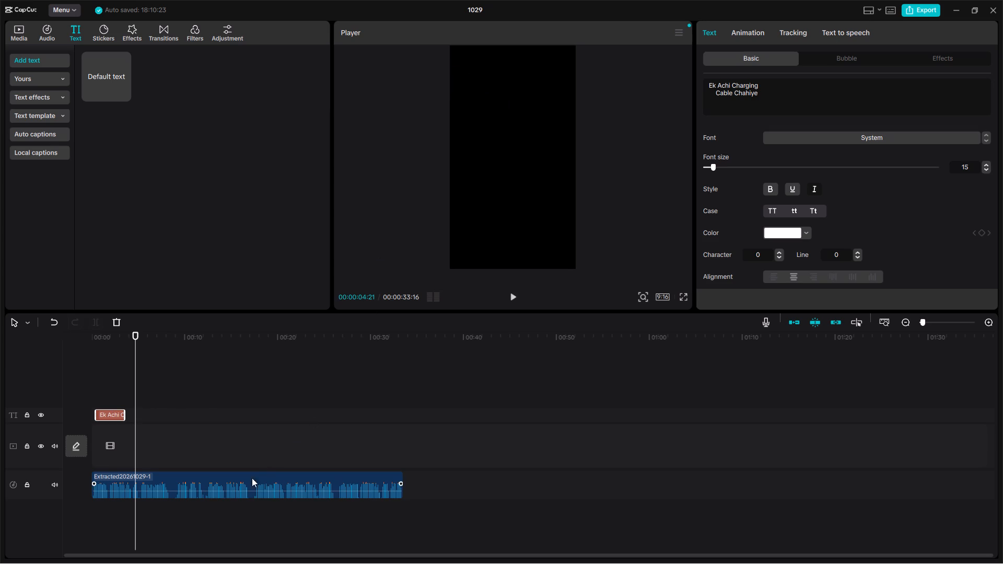
Deselect the text clip and turn on the timeline's preview axis.
drag(242, 443, 352, 455)
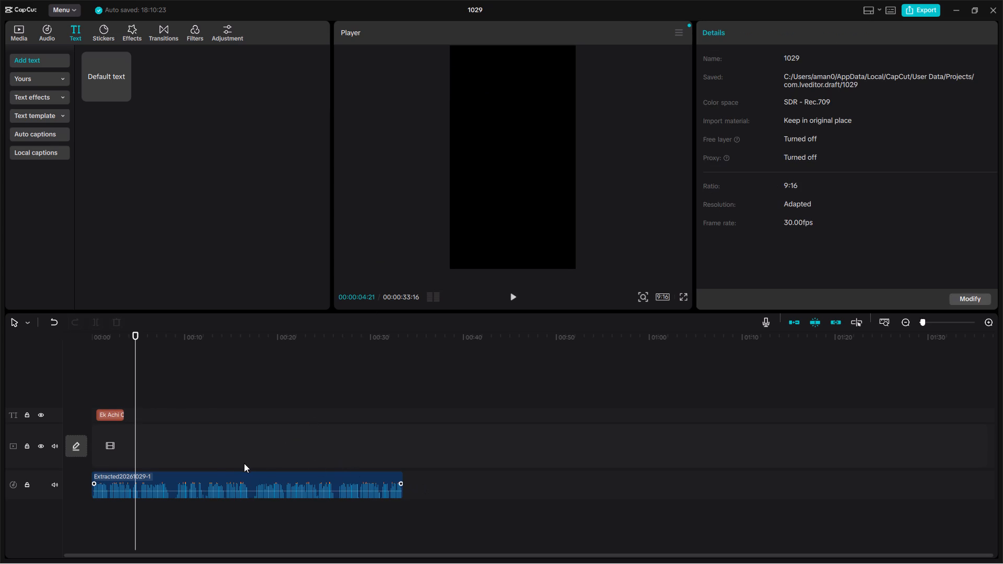
key(s)
key(a)
key(a)
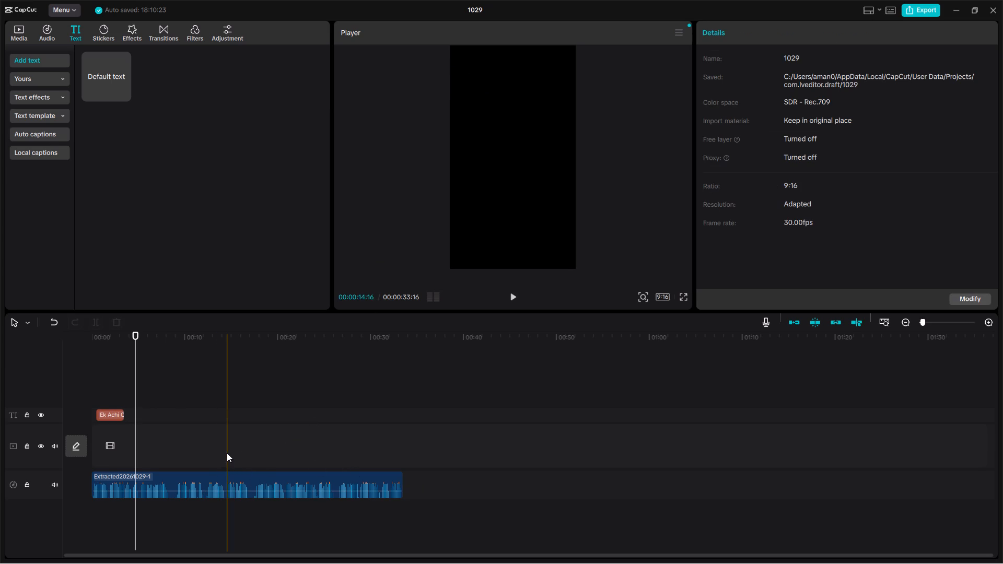
Play the voice recording from the start of the timeline and pause within the first second.
drag(224, 453, 59, 440)
click(194, 435)
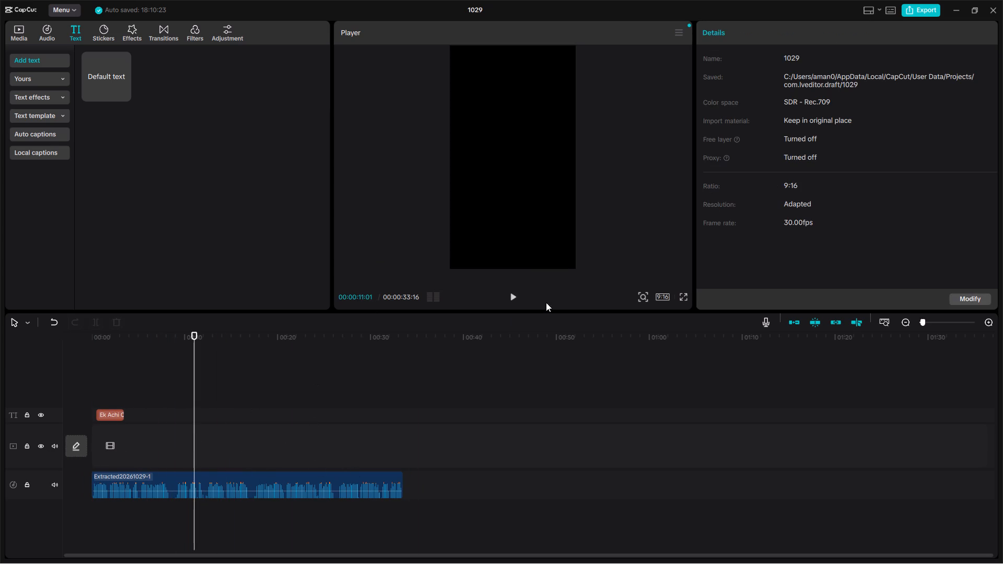
click(512, 298)
drag(199, 333, 73, 324)
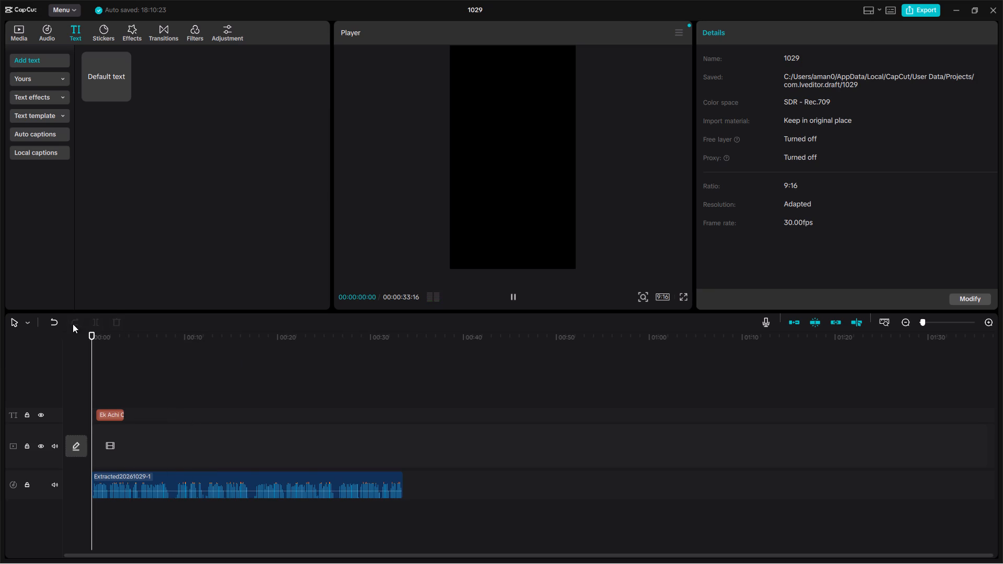
click(510, 294)
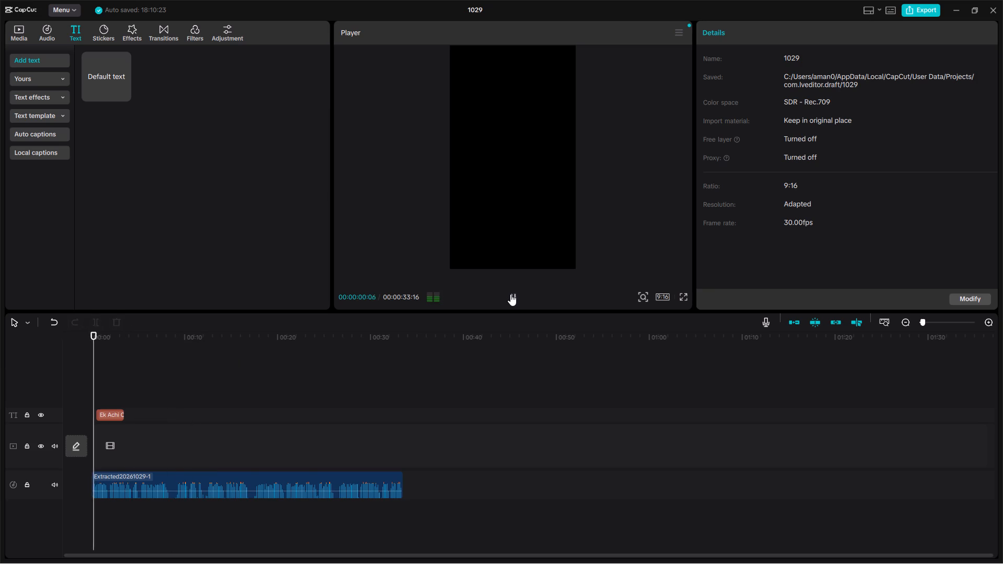
Move the text clip to the very start of the timeline, aligned with the beginning of the audio.
drag(115, 416, 86, 416)
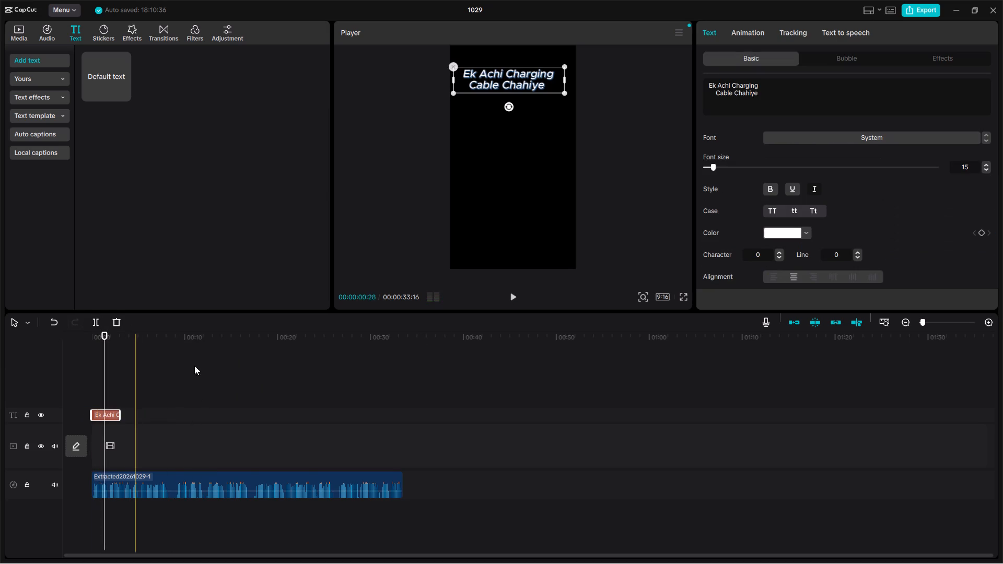
Play the opening with the text, restart it from the beginning, and pause at about 00:00:02:03.
click(511, 298)
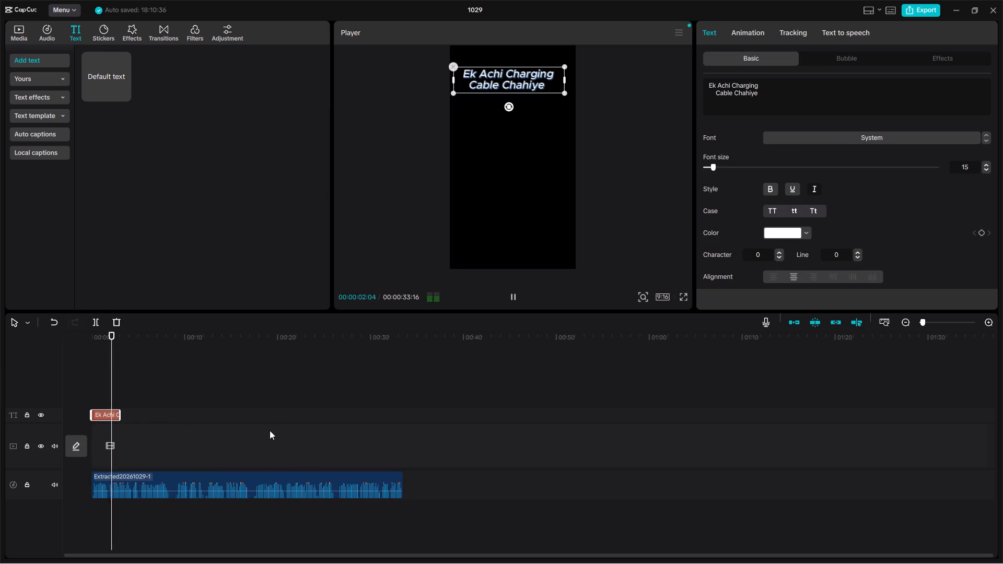
key(a)
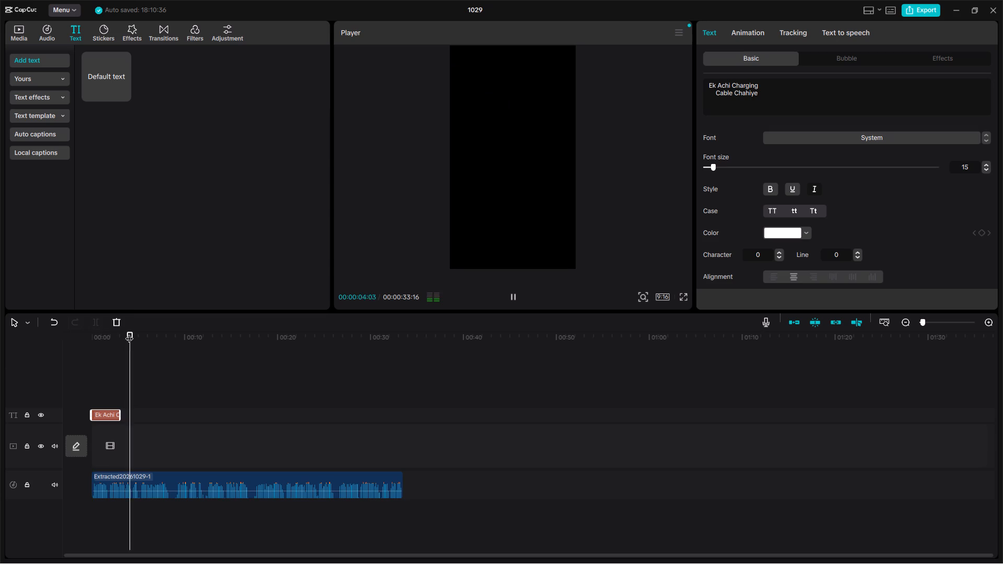
drag(129, 333, 81, 335)
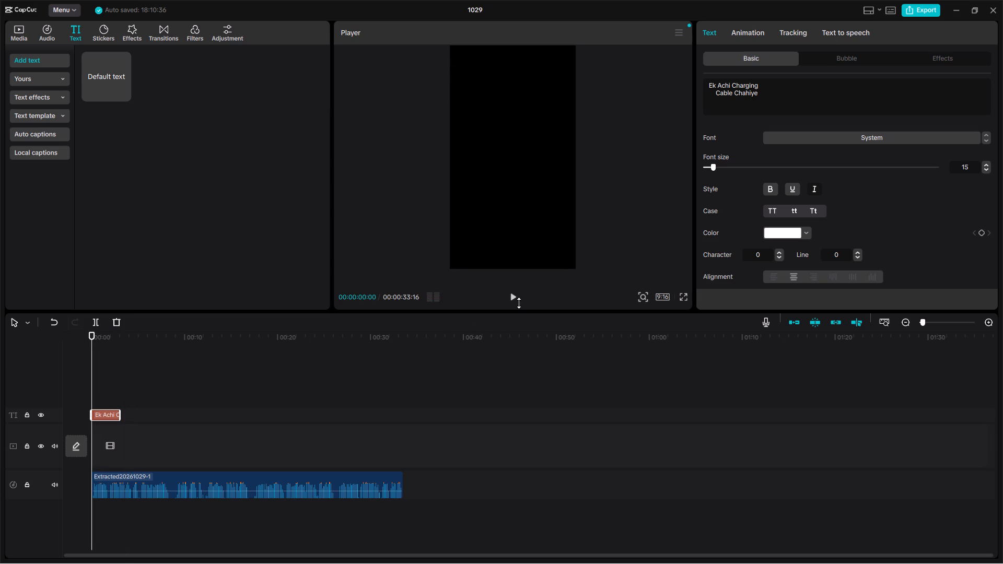
click(589, 260)
click(517, 300)
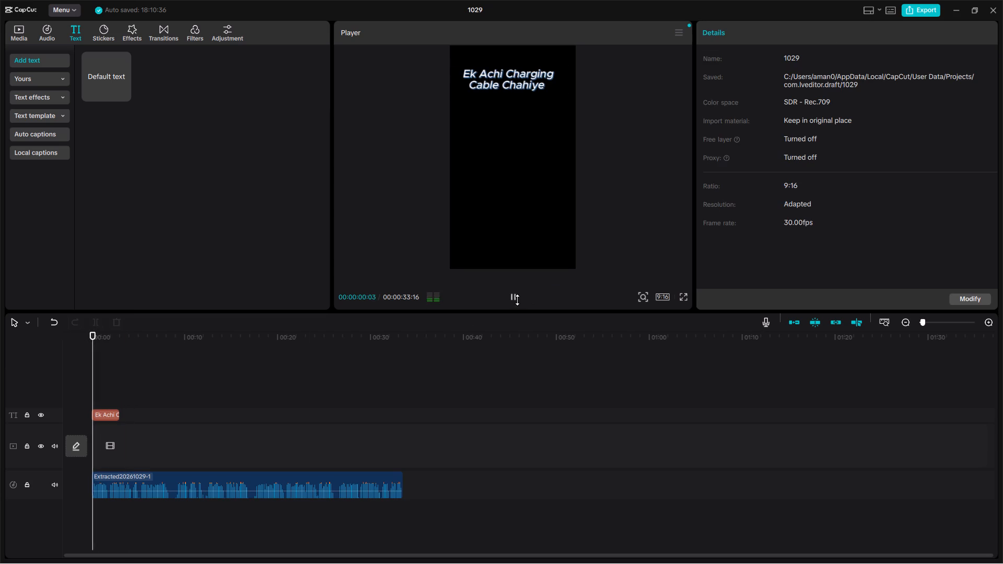
click(517, 300)
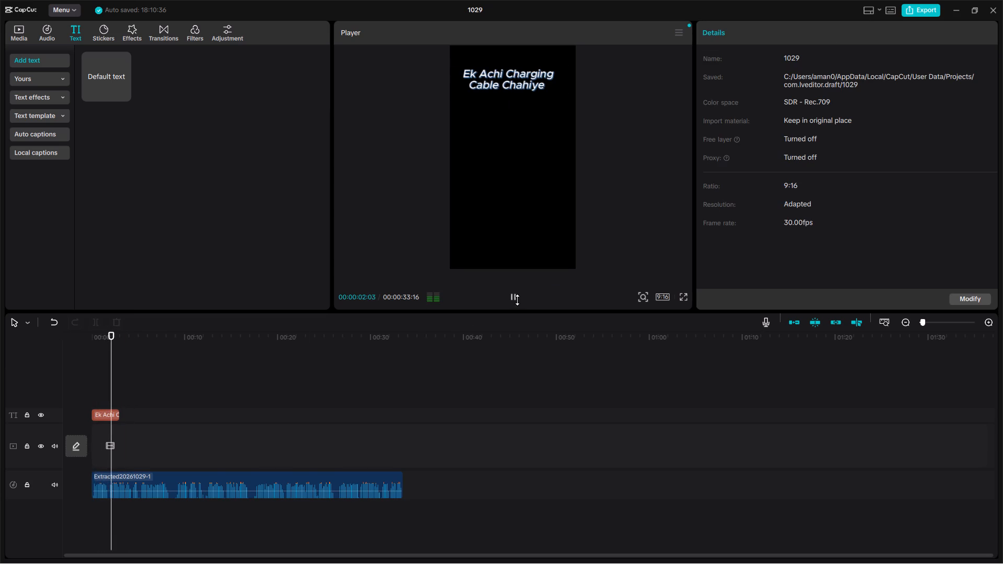
Trim the end of the "Ek Achi Charging Cable Chahiye" clip to the playhead at about 00:00:02:03.
scroll(146, 408, up, 1)
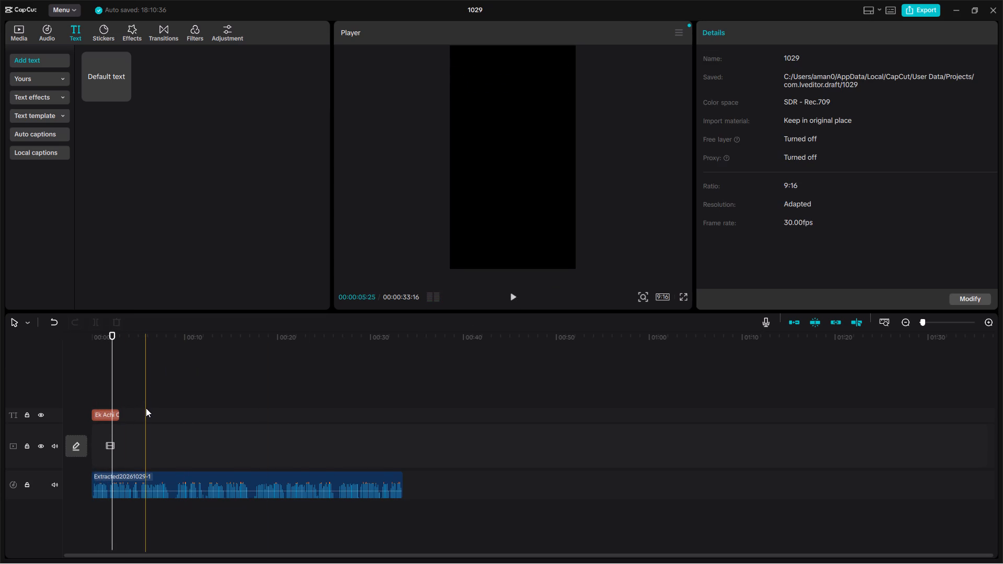
ctrl+scroll(146, 408, up, 4)
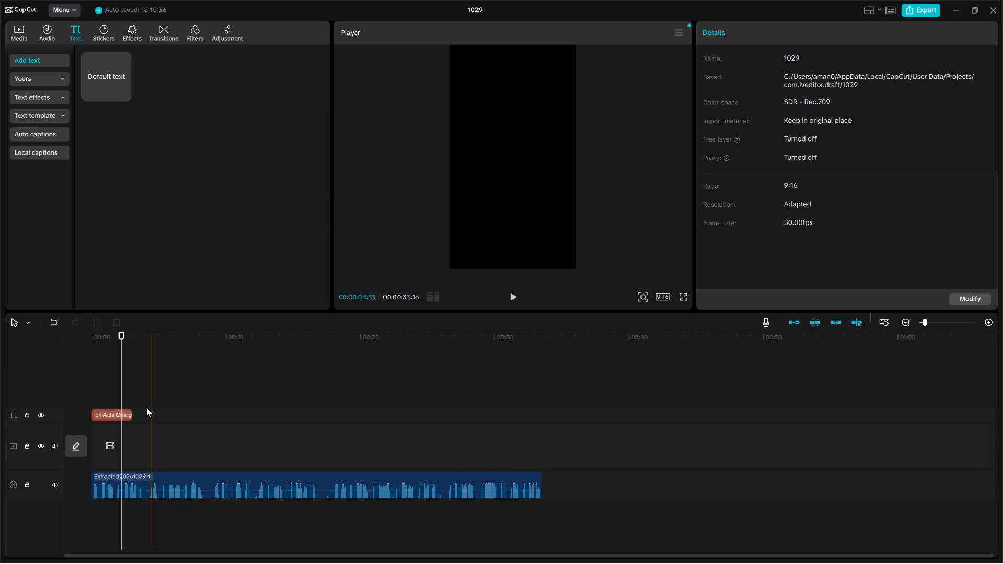
ctrl+scroll(146, 407, up, 1)
click(122, 331)
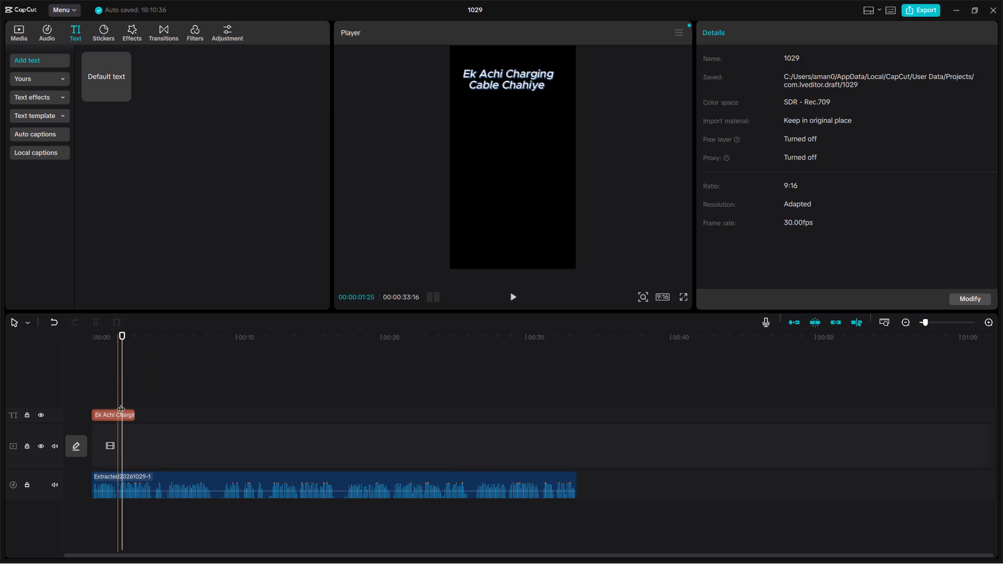
drag(133, 416, 121, 418)
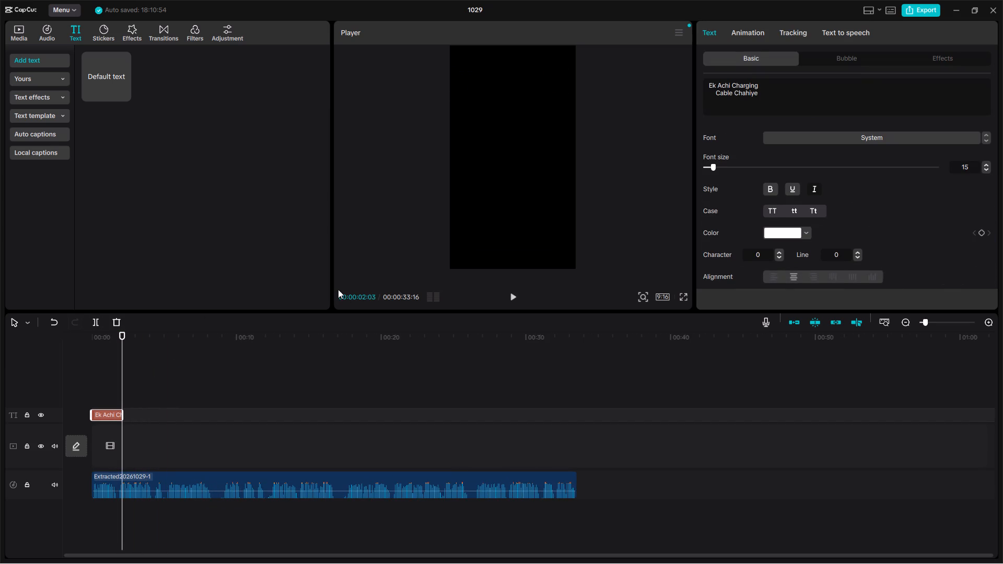
Play the recording past the end of the text clip and return the playhead to the start of the timeline.
click(512, 301)
scroll(476, 363, up, 3)
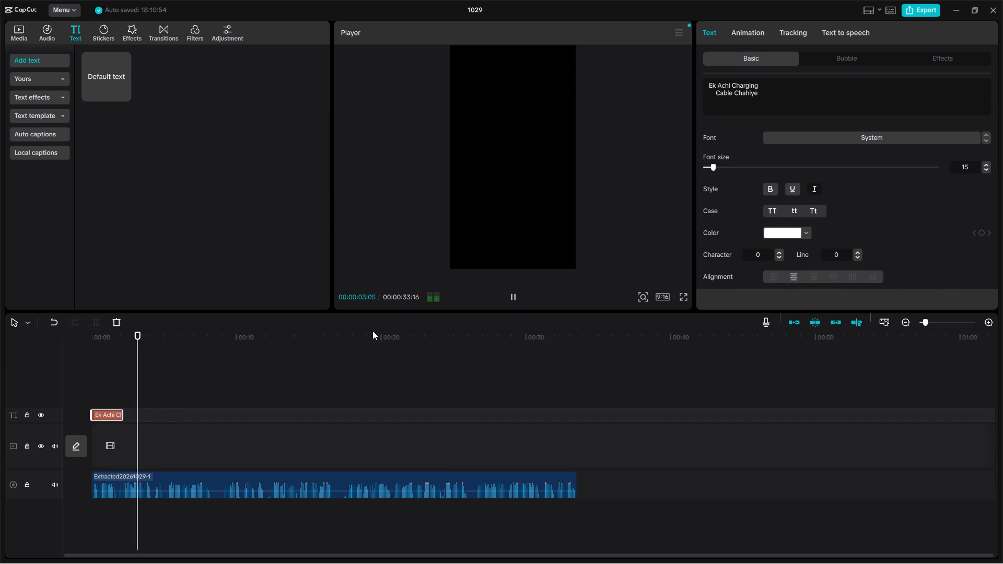
drag(145, 333, 37, 333)
scroll(511, 326, up, 2)
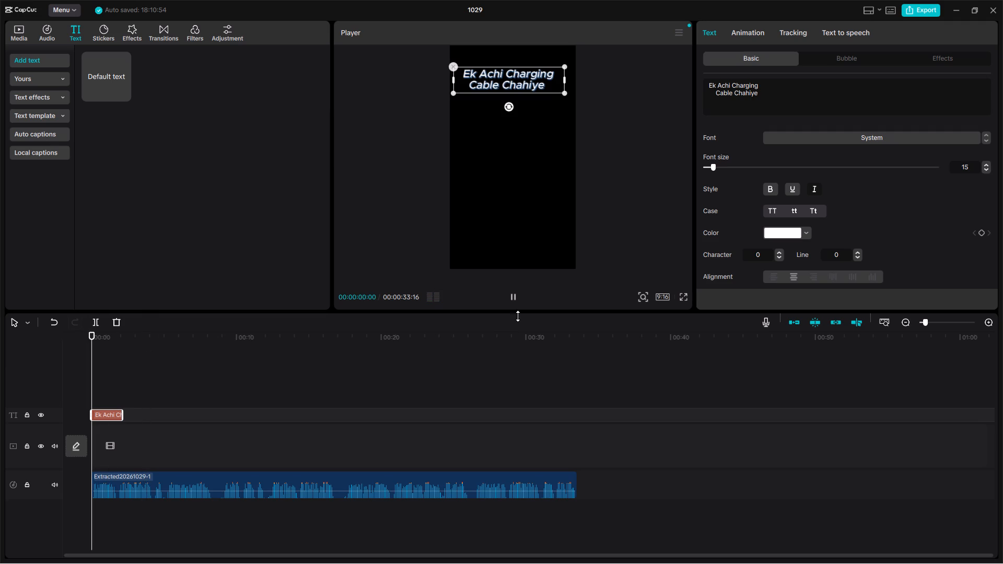
Centre the "Ek Achi Charging Cable Chahiye" text horizontally and move it slightly higher in the video frame.
drag(512, 74, 519, 73)
drag(516, 72, 514, 70)
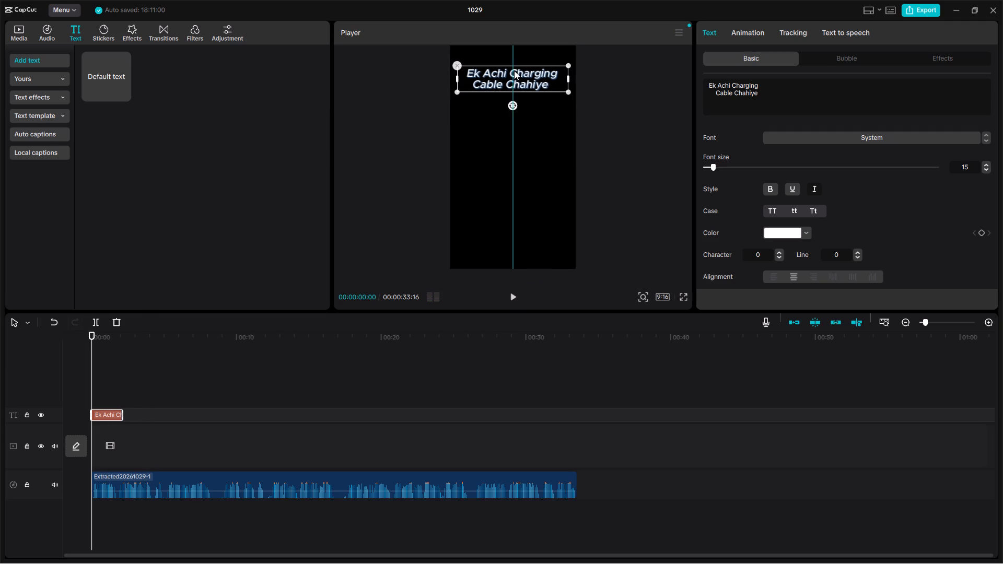
drag(514, 70, 516, 67)
Play the opening from the start and pause at about 00:00:01:21.
click(514, 296)
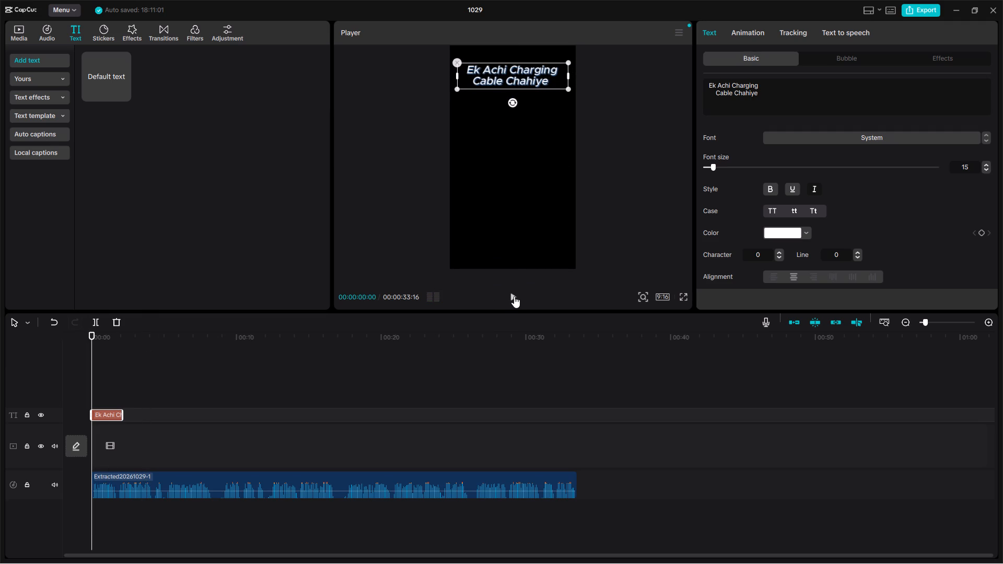
click(514, 296)
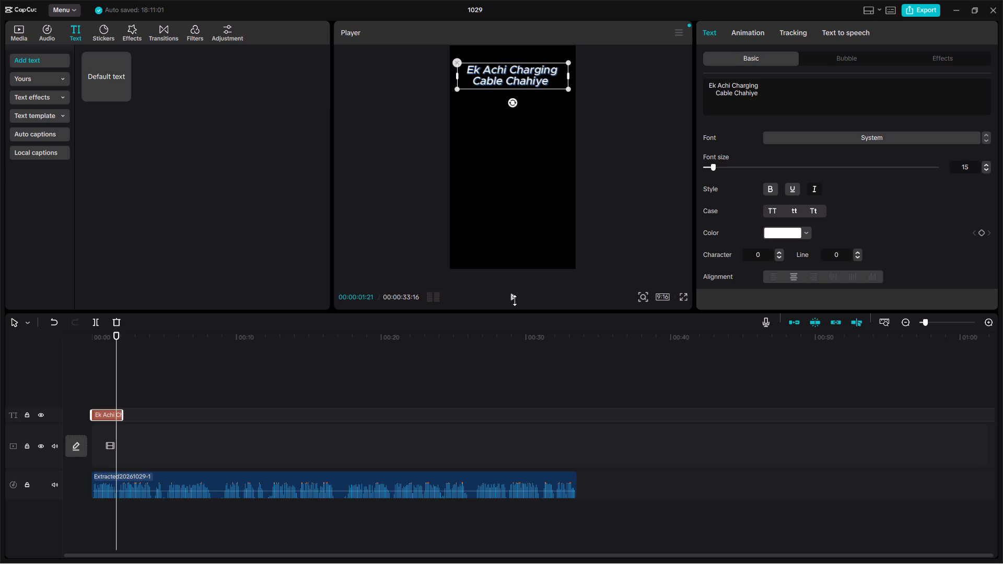
Look through the text's basic settings and try to load the text effects for it.
scroll(814, 229, down, 1)
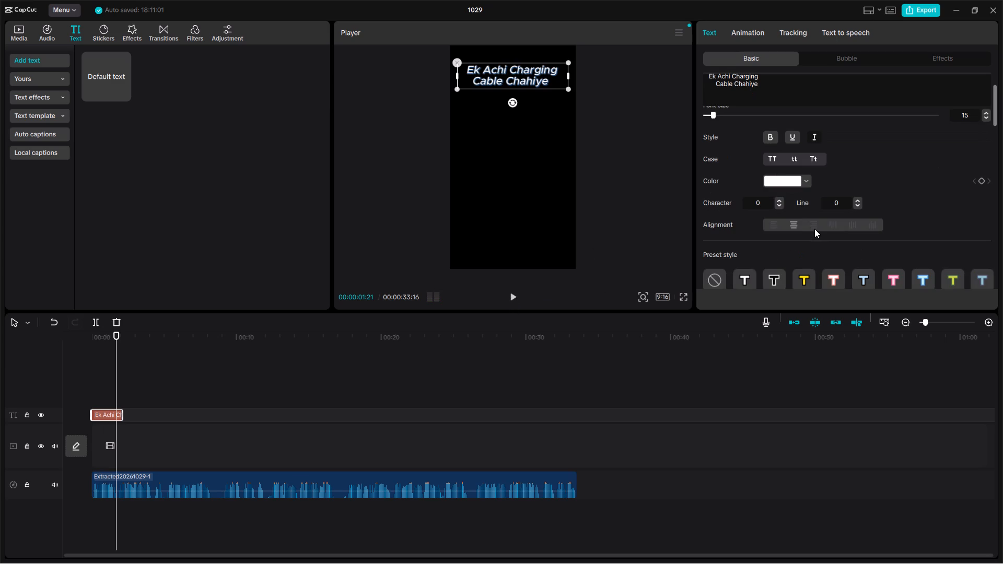
scroll(814, 225, up, 2)
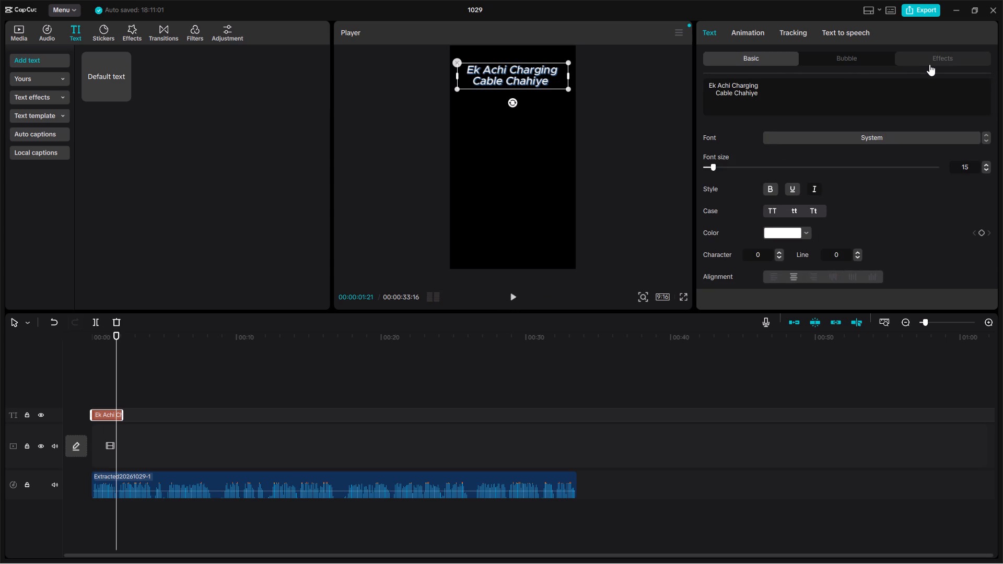
click(930, 64)
click(872, 181)
triple_click(872, 181)
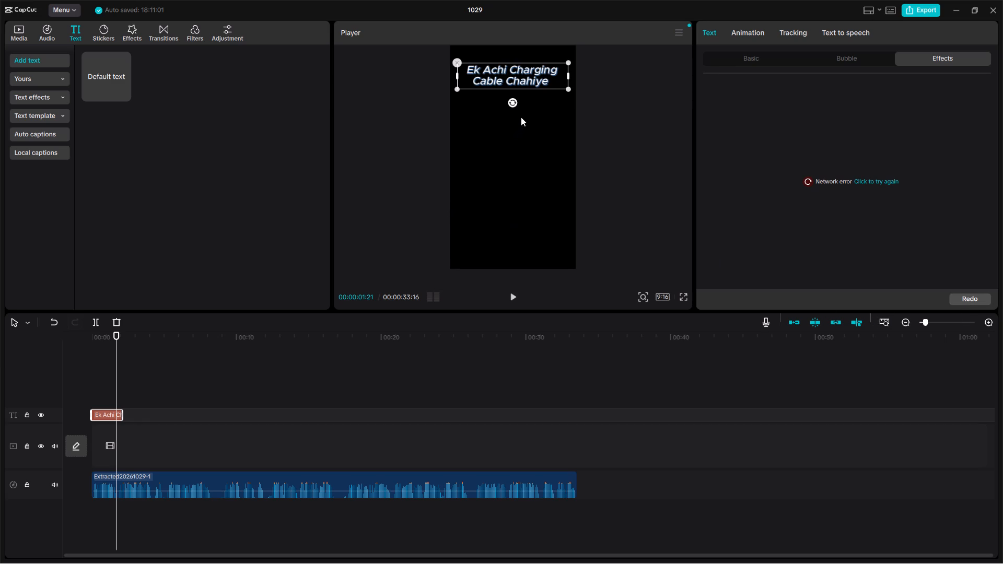
click(625, 215)
click(547, 78)
Try to run motion tracking on the text with the tracking box placed a short distance below it.
click(795, 38)
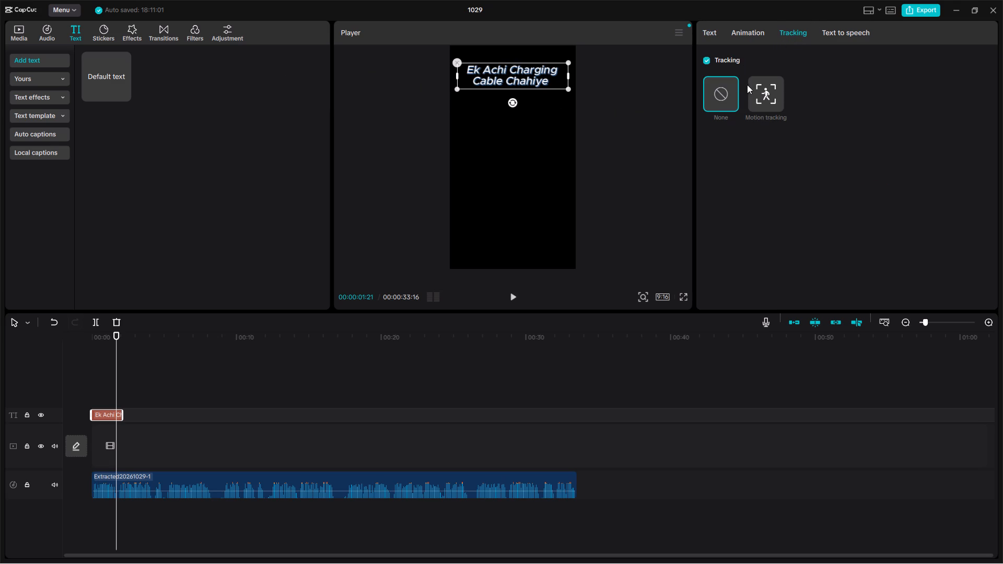
click(755, 89)
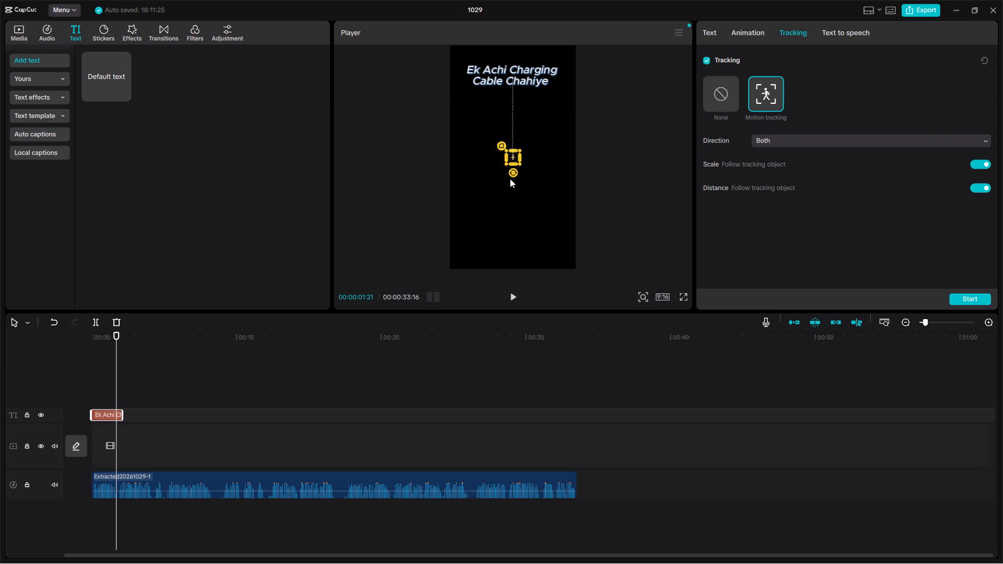
drag(511, 169, 511, 158)
drag(511, 158, 508, 171)
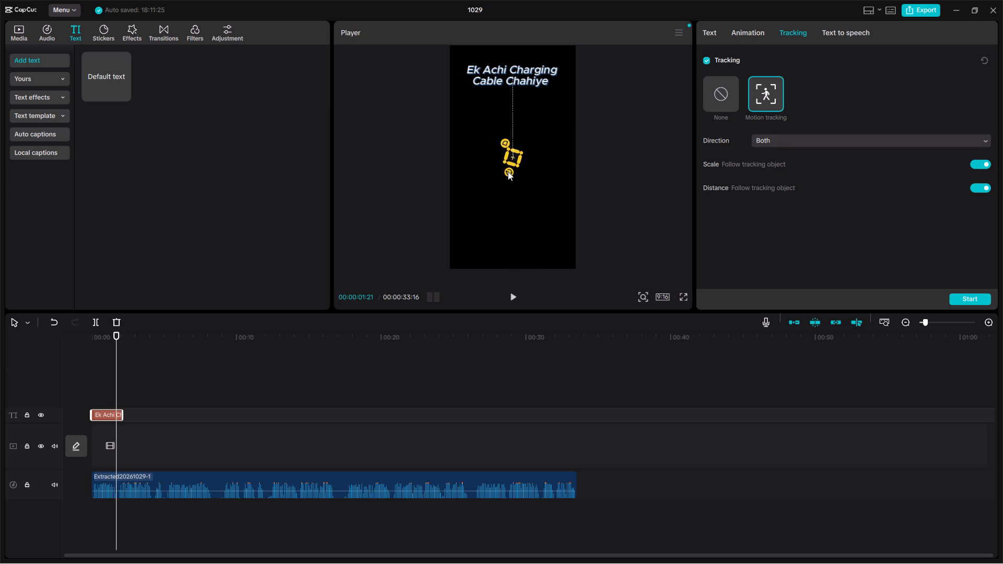
drag(508, 171, 550, 181)
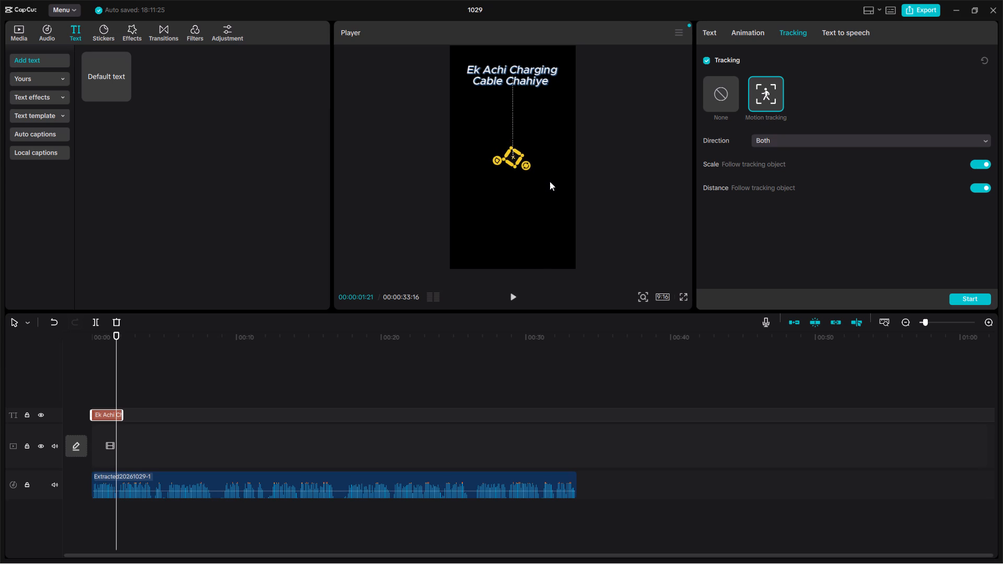
drag(524, 167, 528, 156)
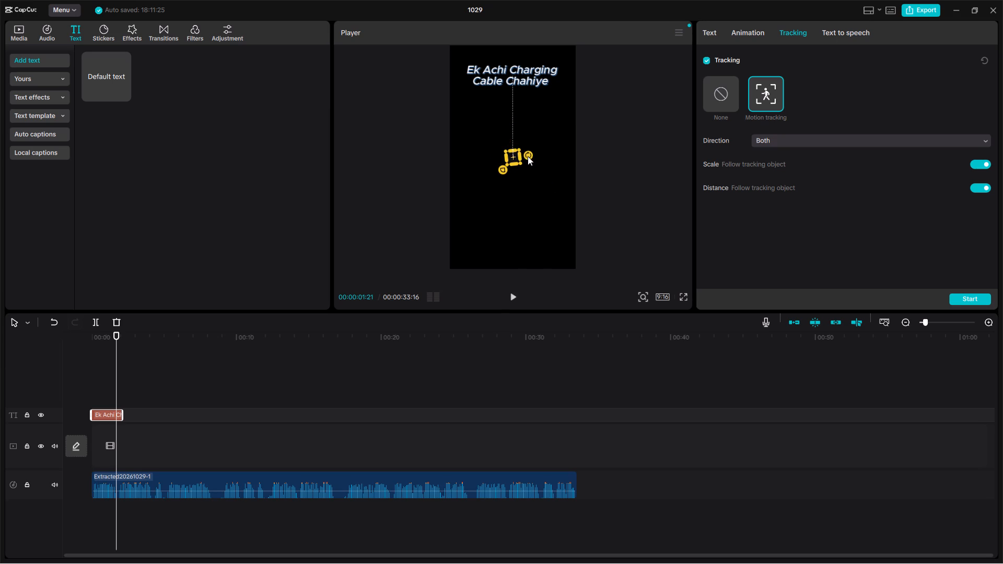
drag(528, 156, 528, 159)
drag(511, 159, 509, 201)
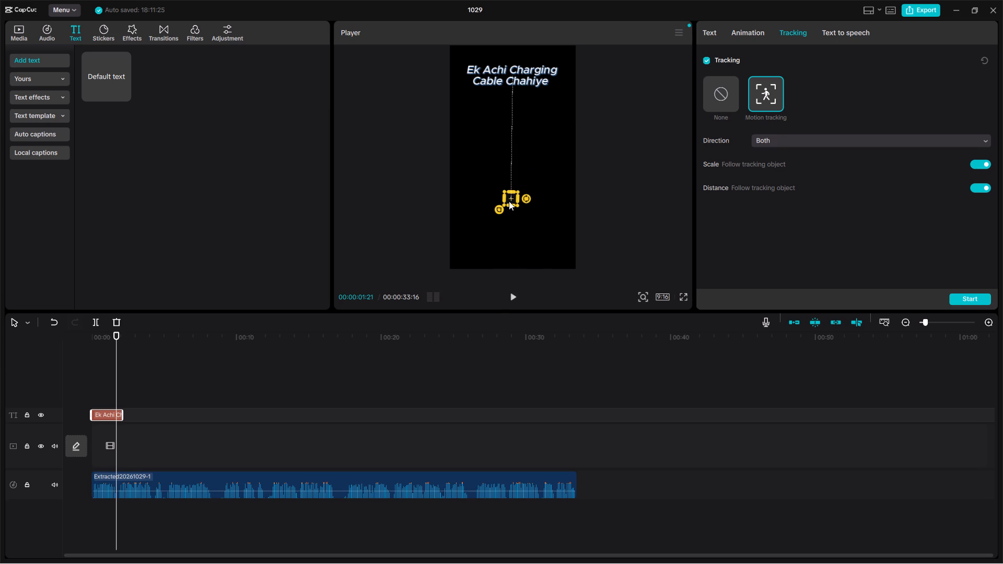
drag(509, 201, 510, 132)
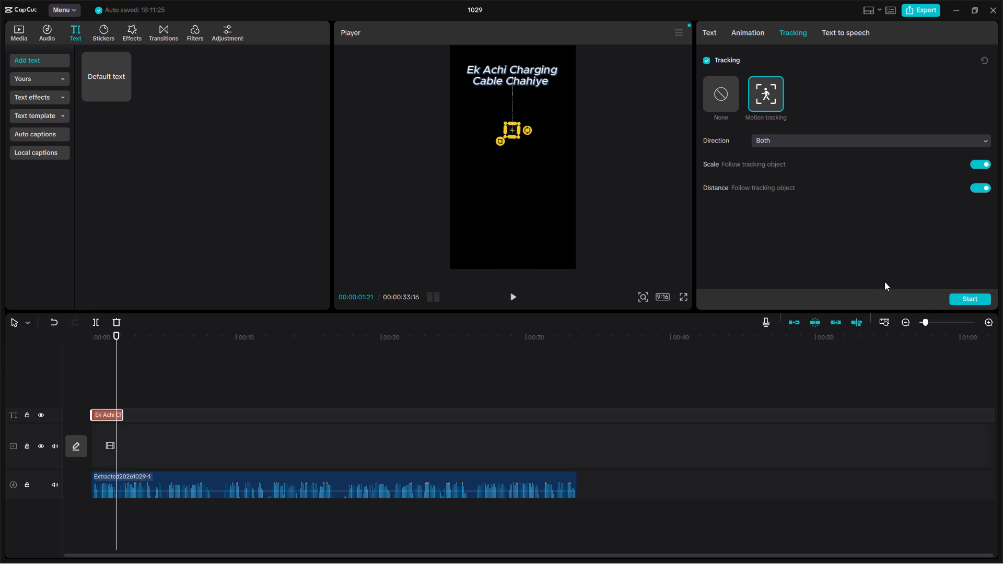
click(958, 298)
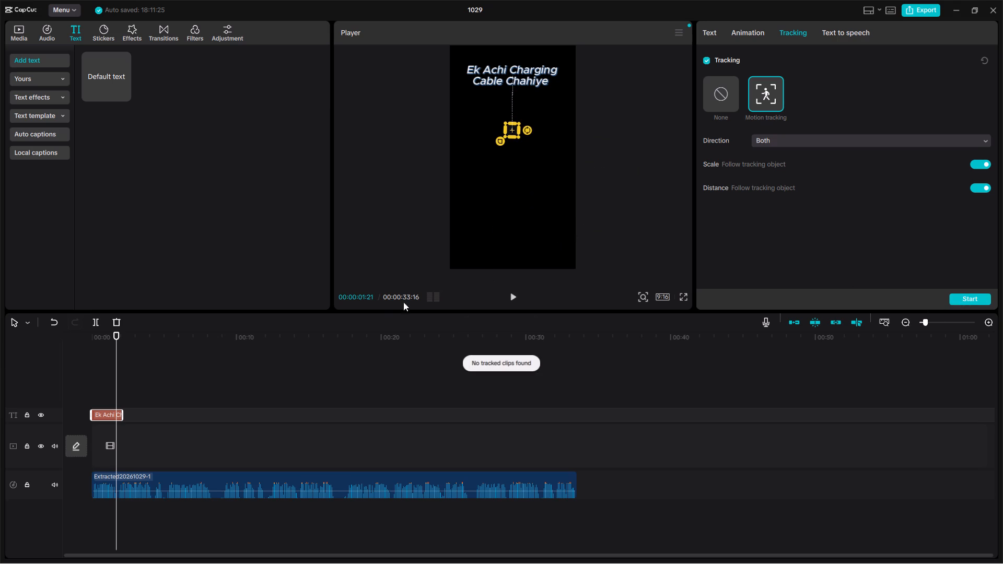
Play the opening again from the start of the timeline.
drag(118, 333, 74, 336)
click(512, 297)
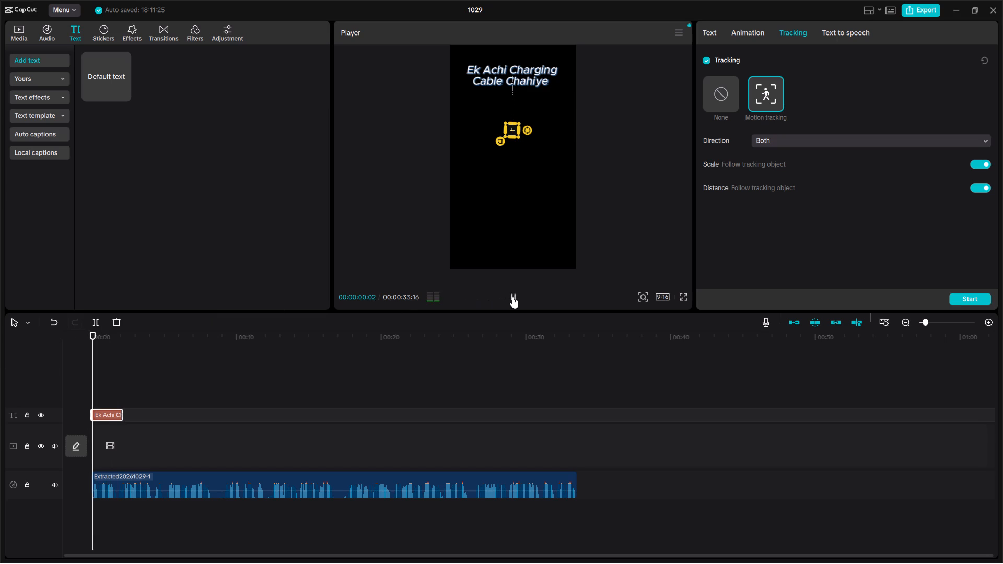
Move the text up to the top edge of the frame, keeping it horizontally centred.
drag(506, 73, 504, 107)
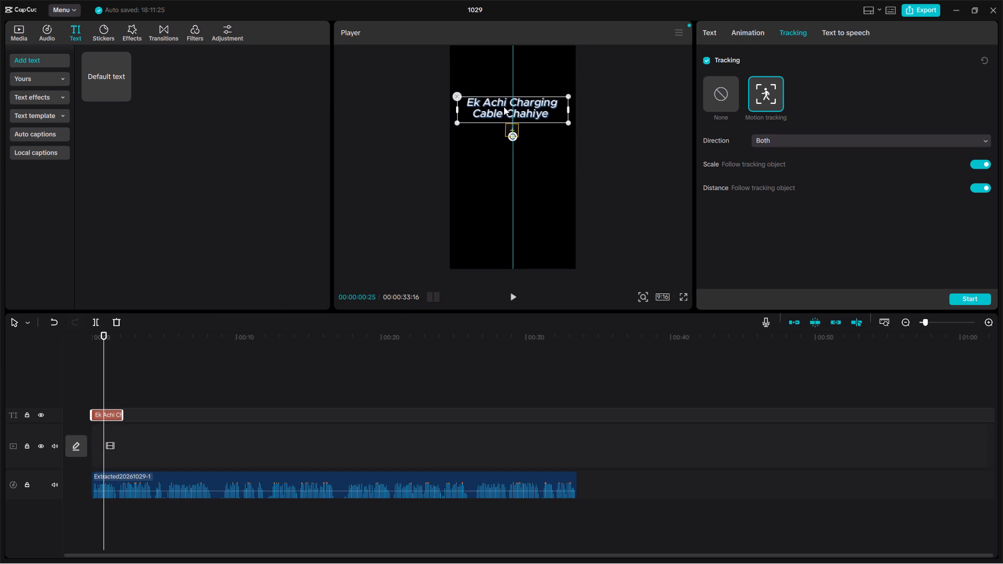
drag(504, 107, 505, 58)
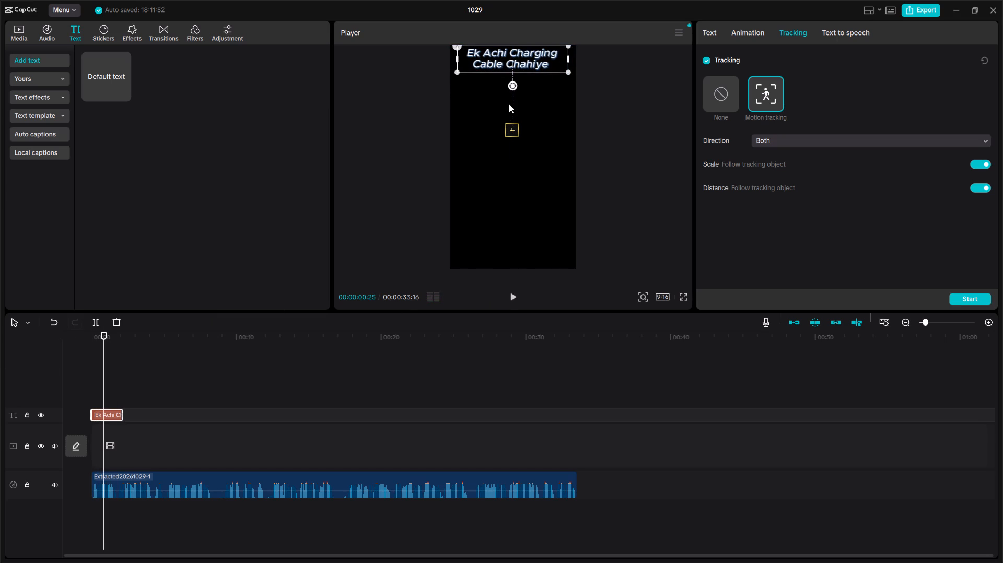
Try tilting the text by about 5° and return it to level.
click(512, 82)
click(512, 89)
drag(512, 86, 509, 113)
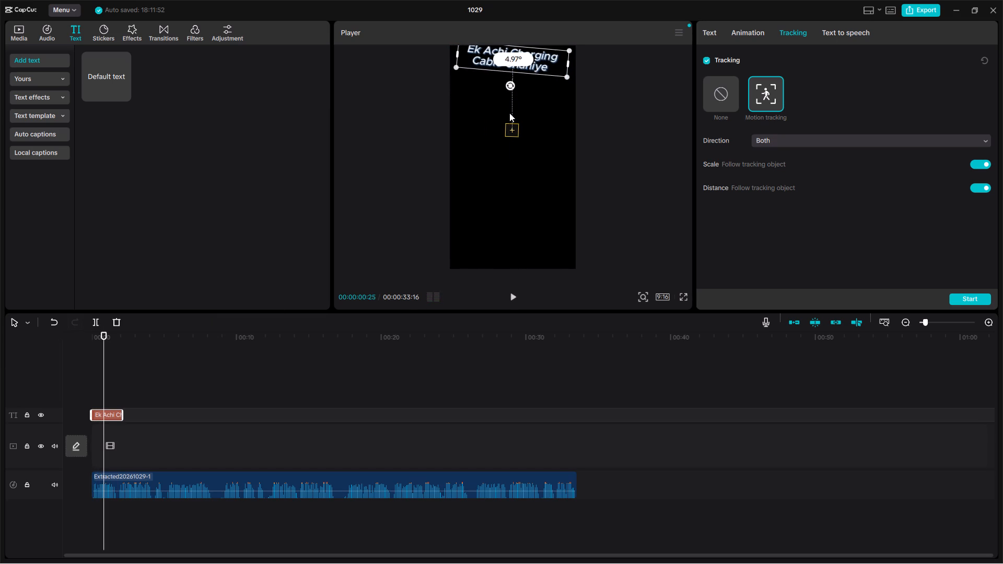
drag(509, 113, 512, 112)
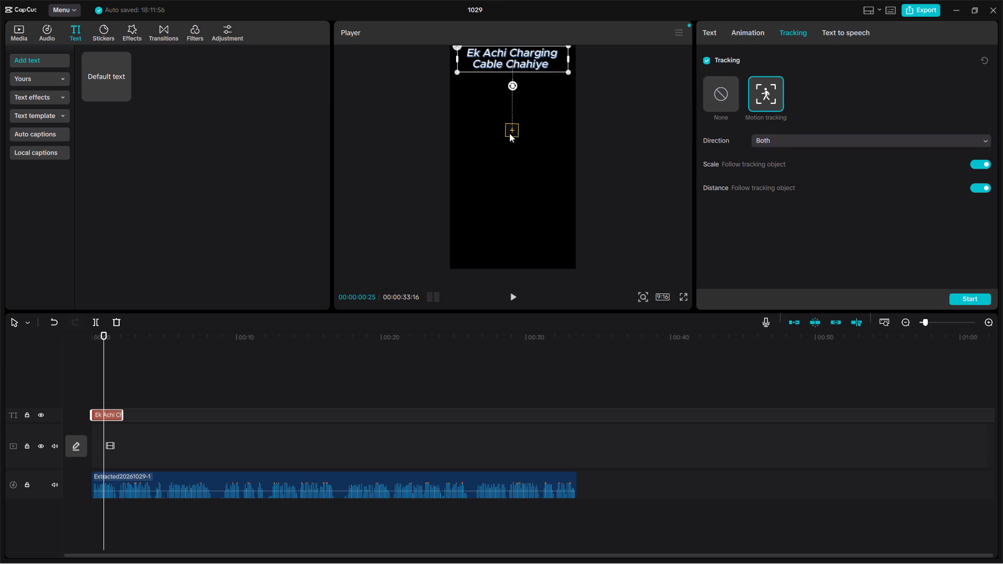
Select the tracking box and set the motion tracking direction to Forward.
click(509, 133)
click(509, 133)
click(509, 133)
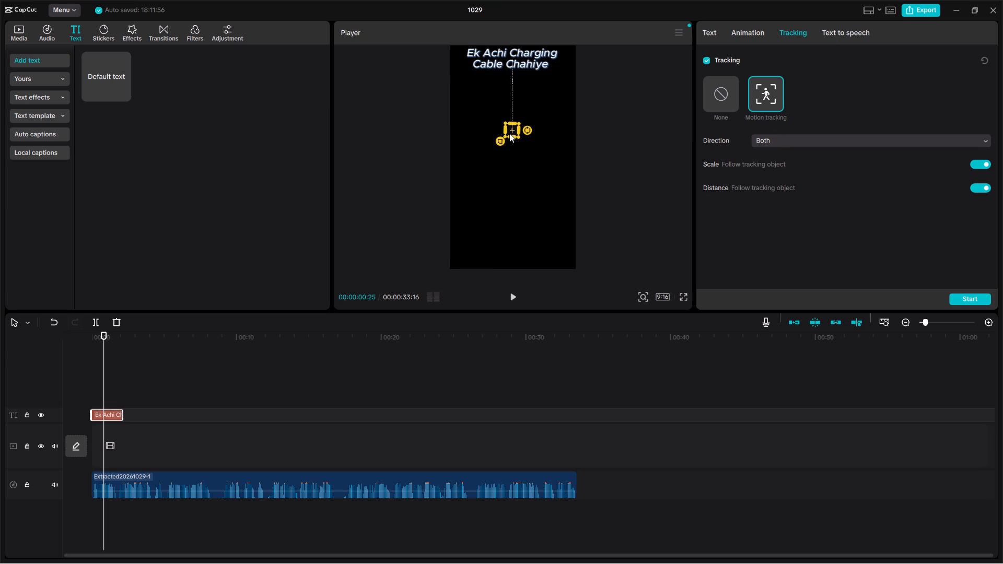
double_click(509, 133)
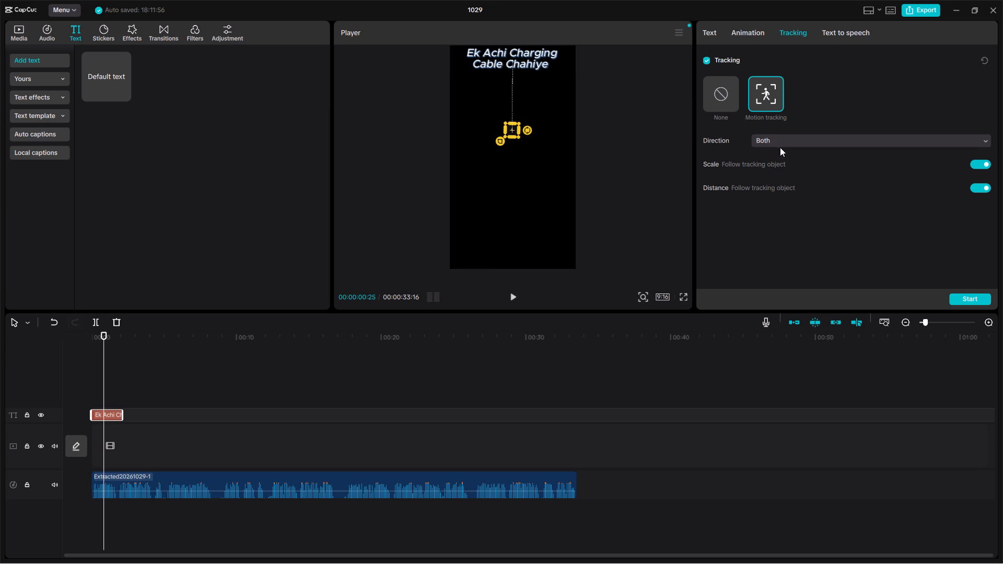
click(785, 142)
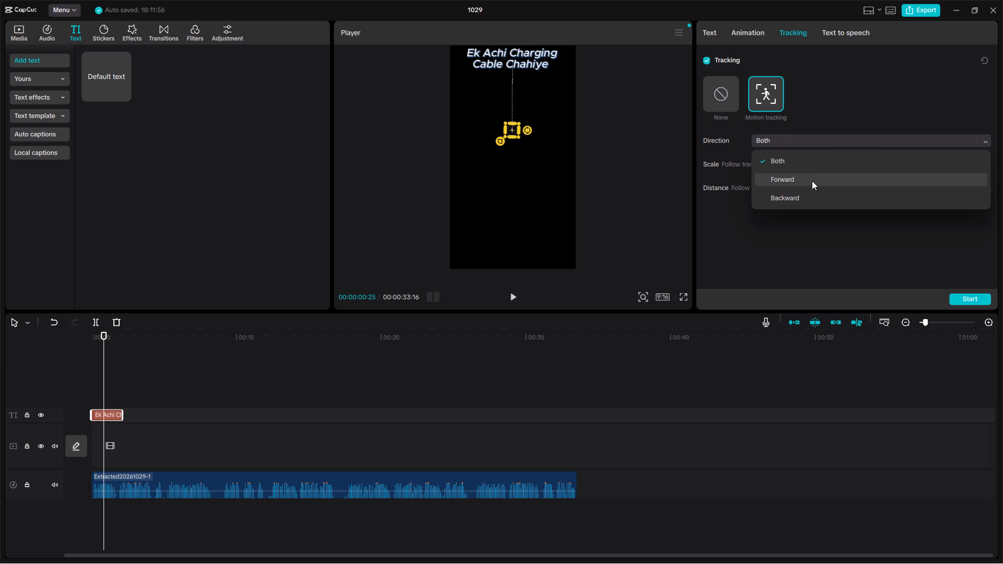
click(812, 181)
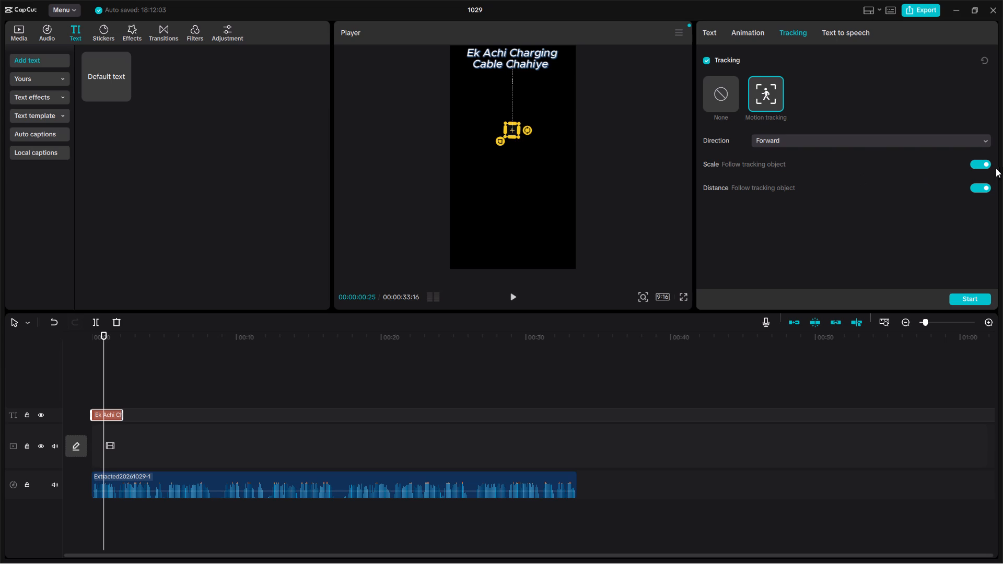
Try to load the text animations and check the bubble styles available for the text.
double_click(746, 40)
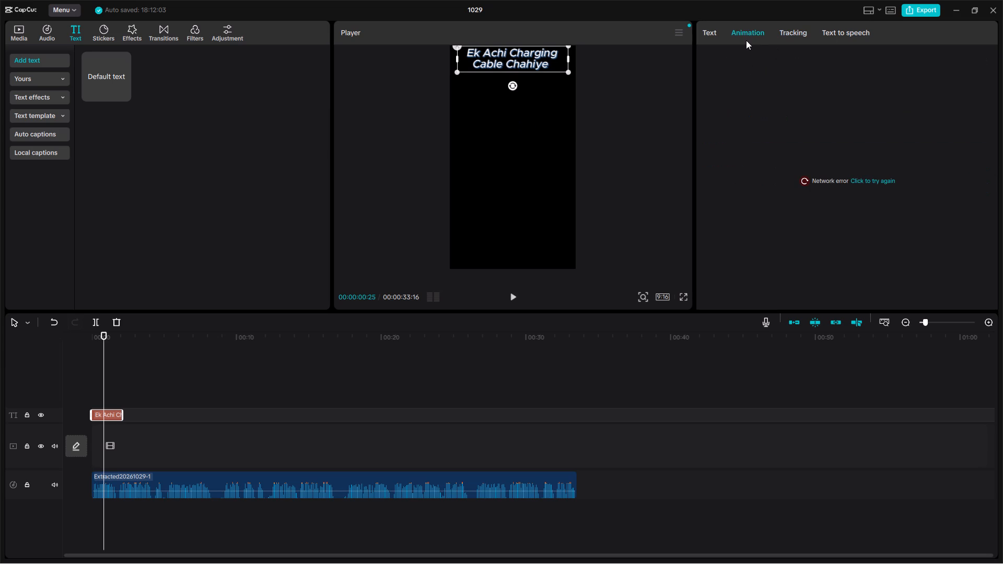
click(806, 183)
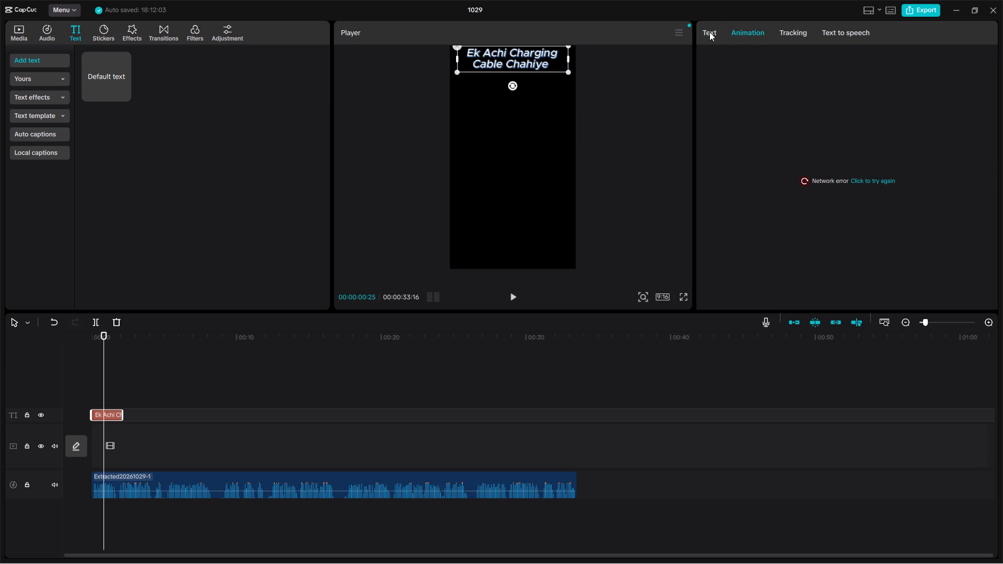
click(709, 32)
click(864, 57)
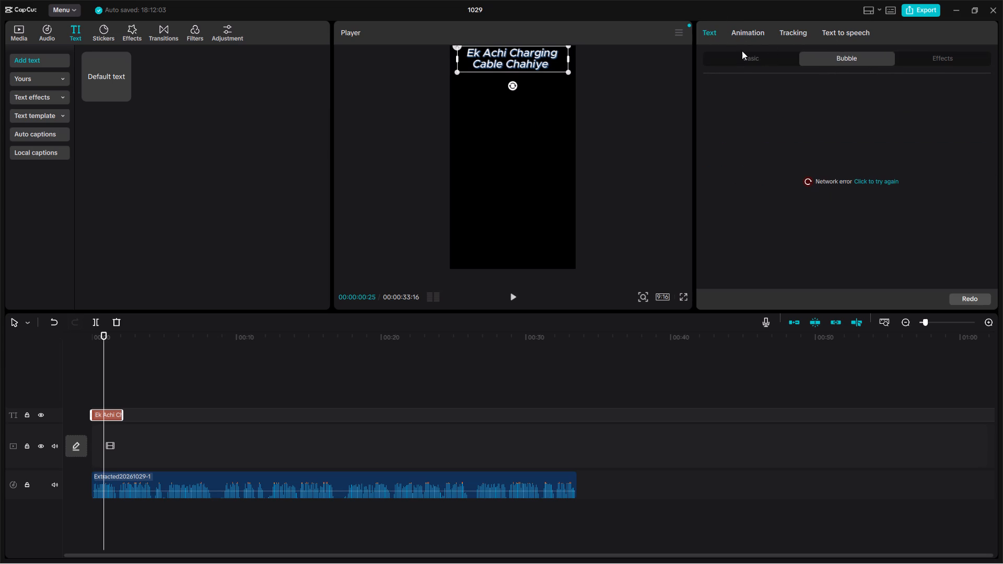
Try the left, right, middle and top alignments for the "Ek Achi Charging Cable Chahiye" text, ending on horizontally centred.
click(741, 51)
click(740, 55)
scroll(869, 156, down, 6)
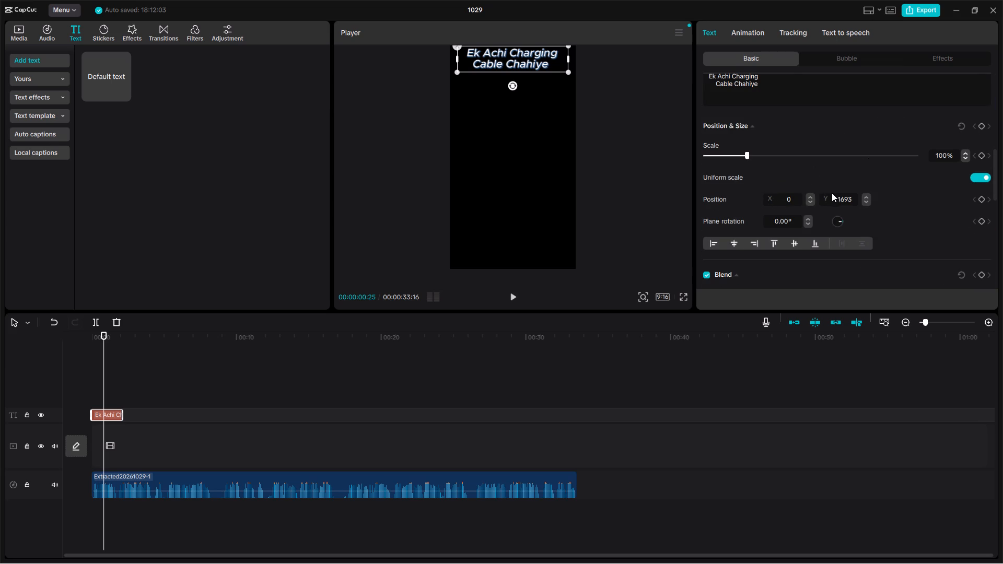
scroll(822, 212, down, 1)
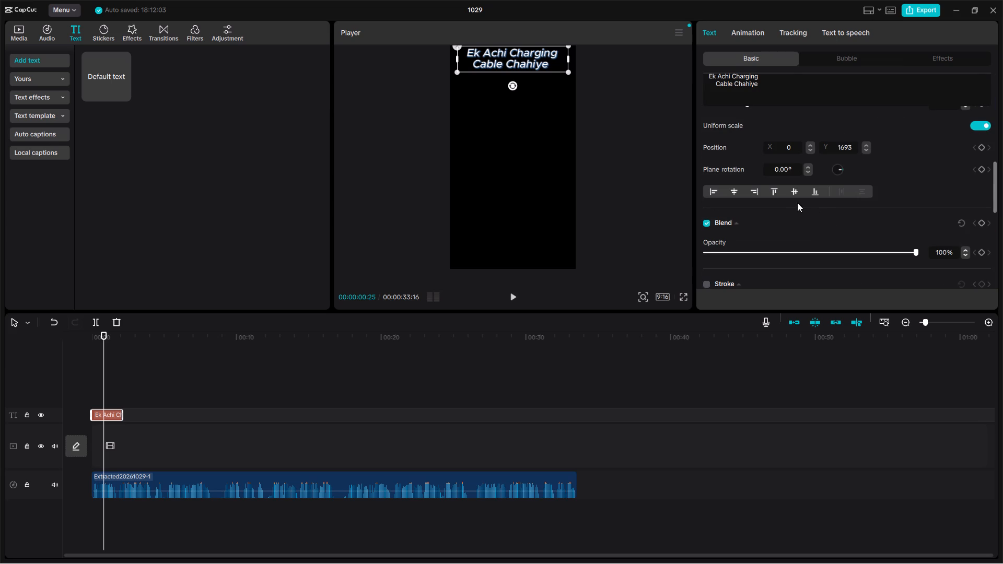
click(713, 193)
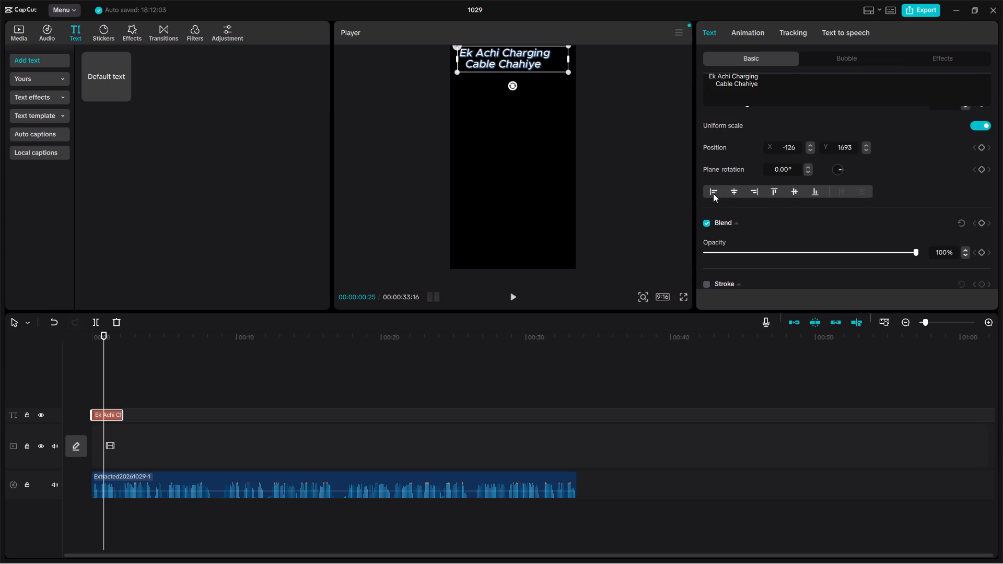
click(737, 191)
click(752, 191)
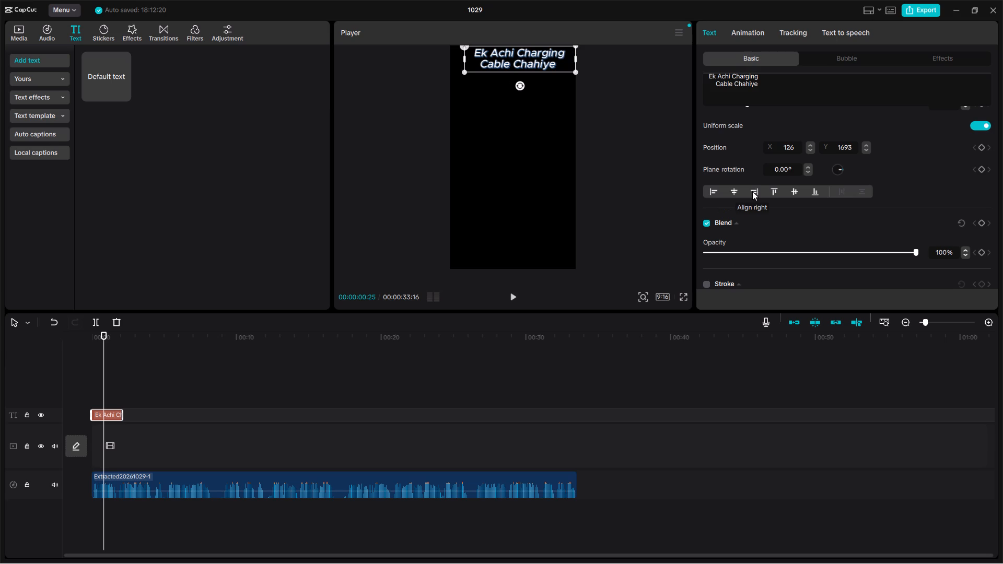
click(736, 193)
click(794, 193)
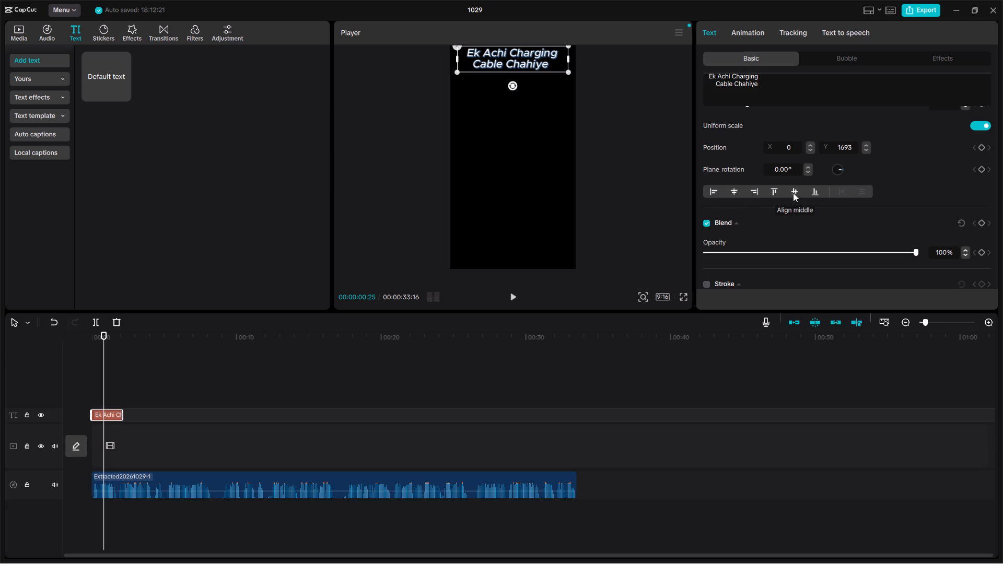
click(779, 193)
Look through the text's blend, stroke, background, glow and shadow settings, and check the animation options again.
scroll(724, 197, down, 1)
scroll(866, 220, down, 1)
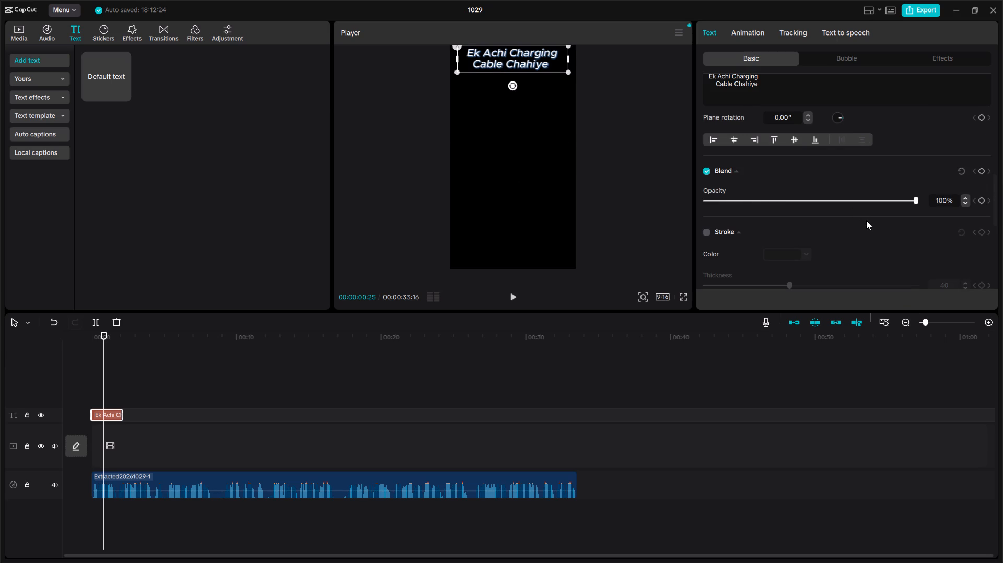
scroll(794, 220, down, 2)
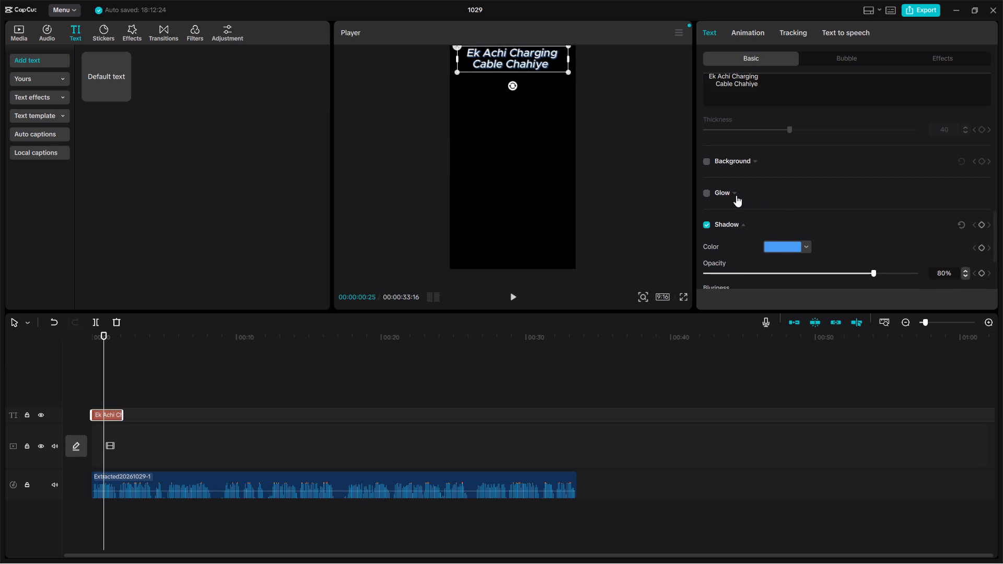
click(736, 195)
click(736, 195)
click(744, 168)
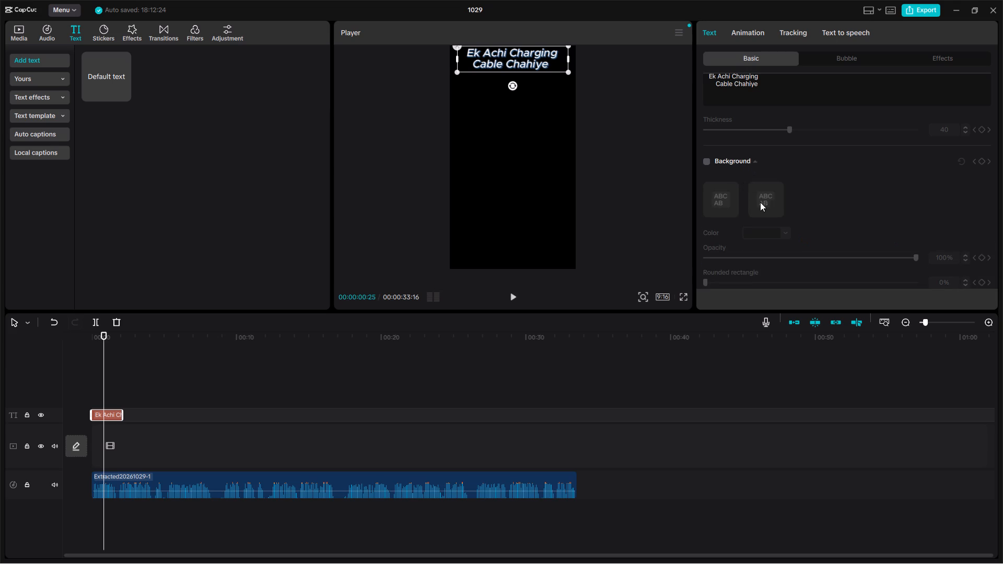
click(763, 235)
scroll(813, 196, down, 4)
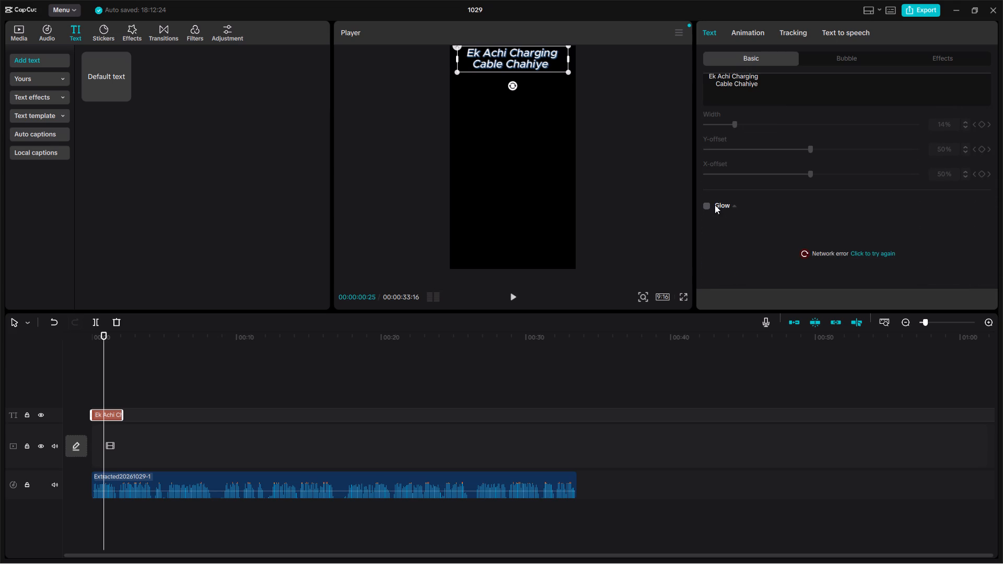
scroll(670, 209, down, 2)
click(742, 33)
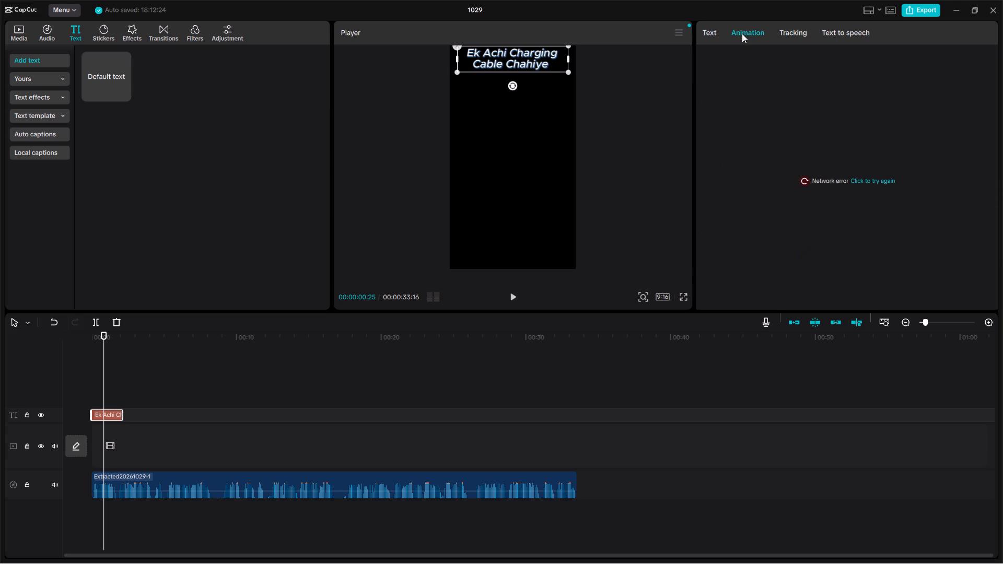
Play the narration from the start to 00:00:02:12 and add a default text clip at that point.
click(222, 346)
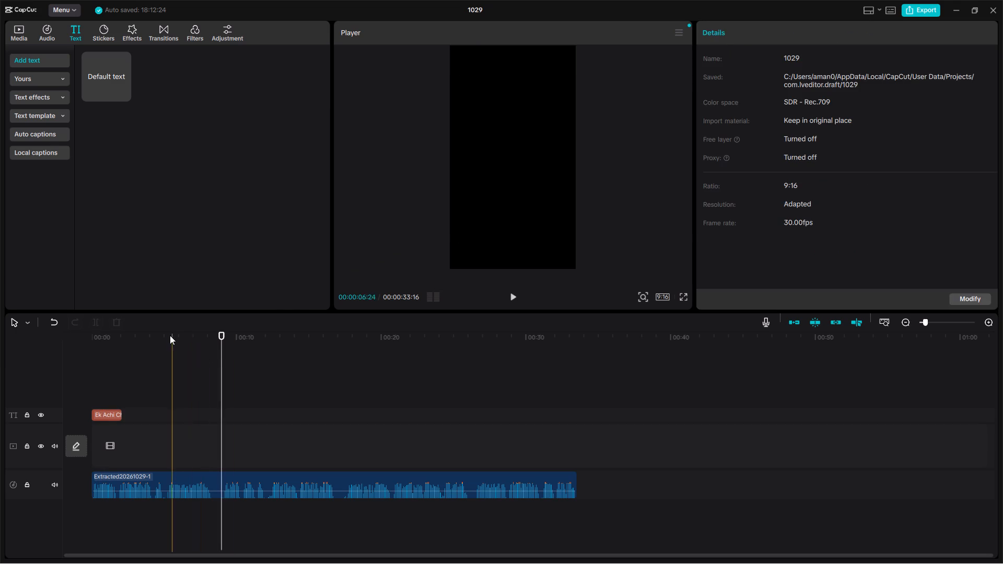
drag(220, 335, 86, 340)
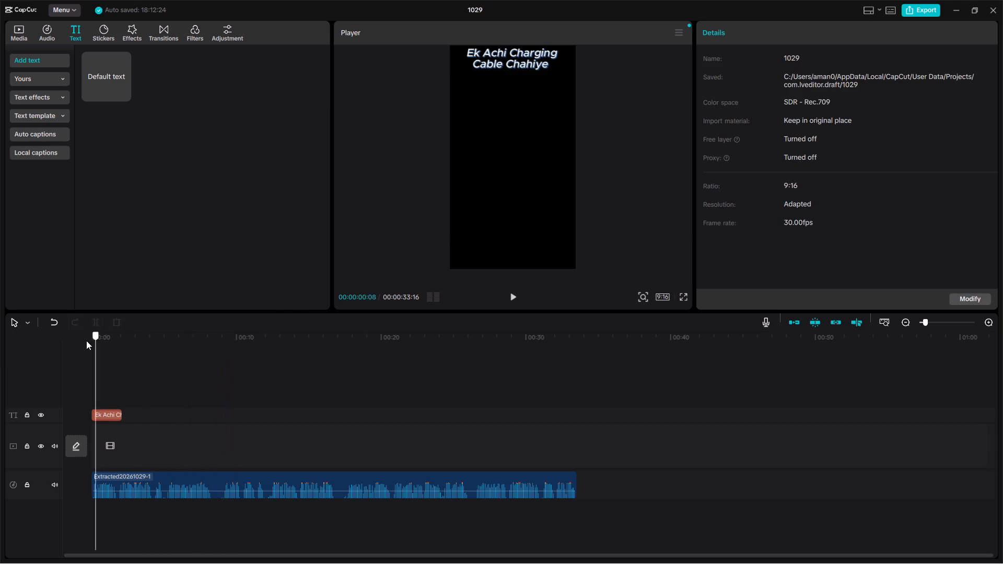
drag(86, 340, 77, 340)
click(517, 295)
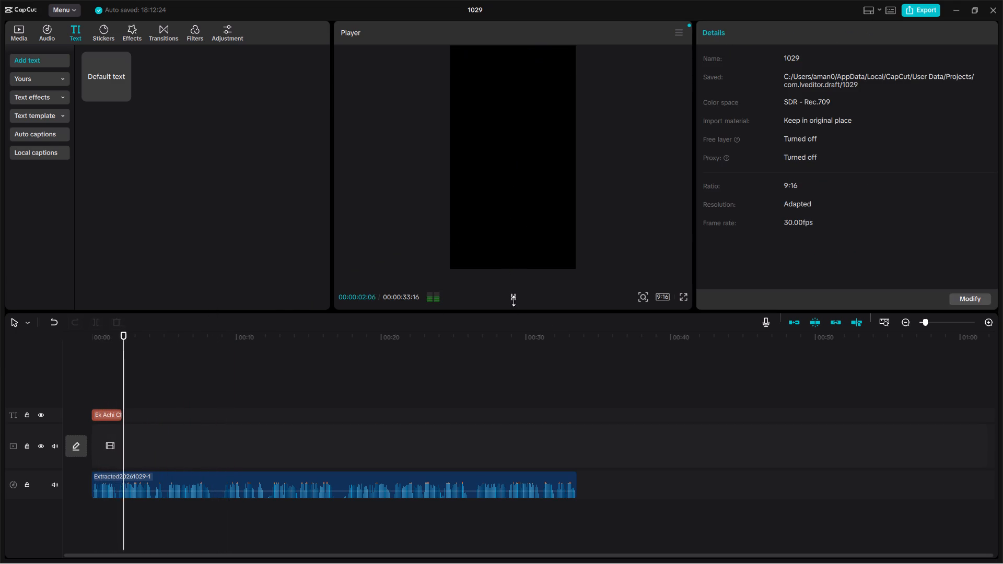
click(514, 301)
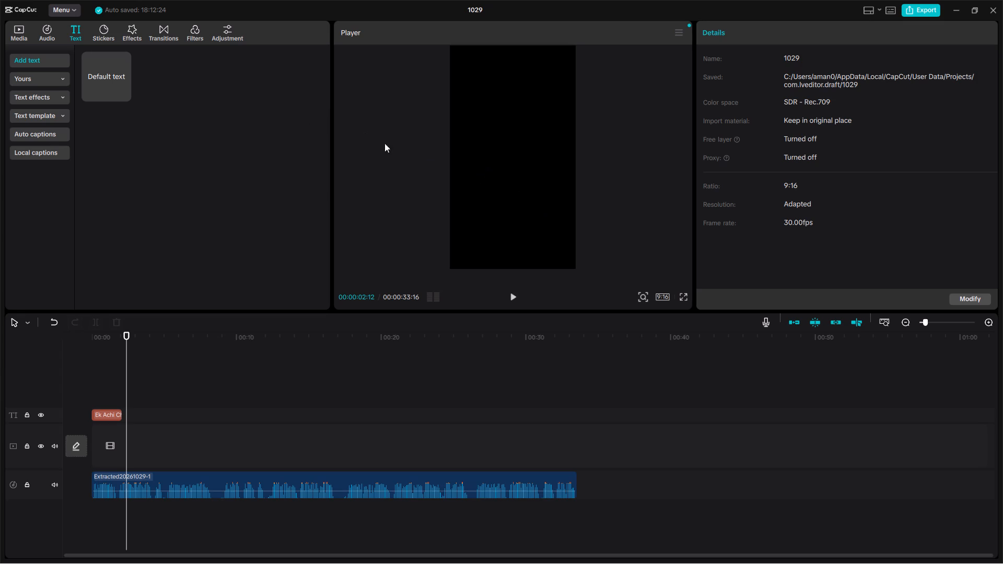
click(121, 80)
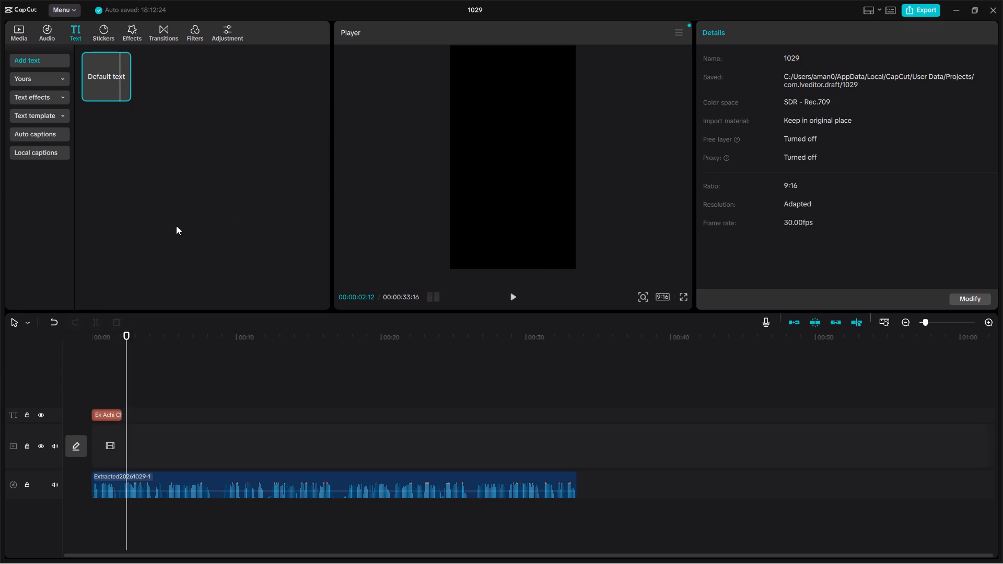
click(114, 92)
click(129, 92)
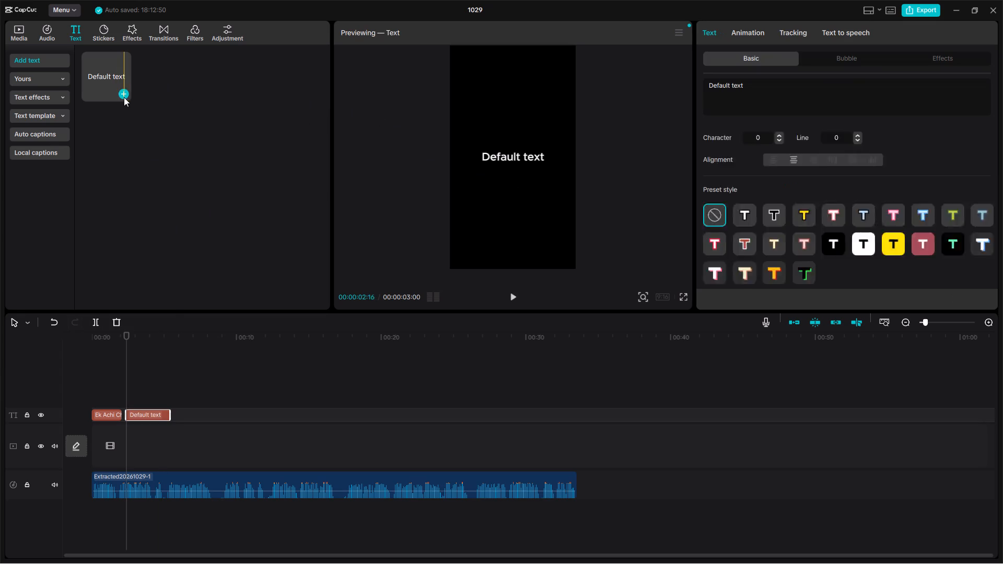
Replace the new clip's placeholder wording with "jo".
drag(763, 77, 750, 87)
double_click(750, 87)
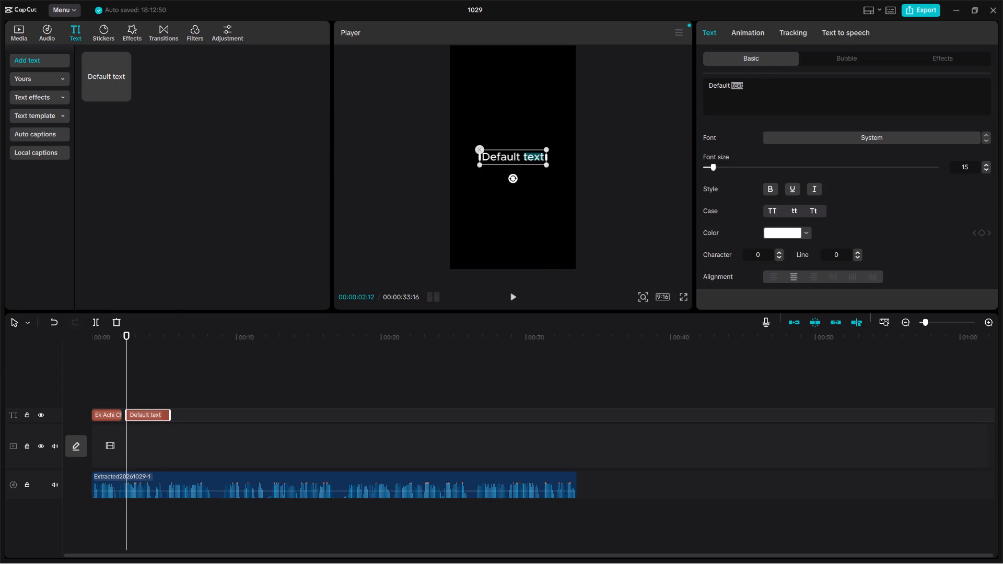
key(BackSpace)
key(BackSpace)
key(BackSpace)
key(BackSpace)
key(BackSpace)
key(BackSpace)
key(BackSpace)
key(BackSpace)
key(BackSpace)
key(BackSpace)
key(BackSpace)
key(BackSpace)
key(BackSpace)
key(BackSpace)
key(BackSpace)
key(BackSpace)
key(BackSpace)
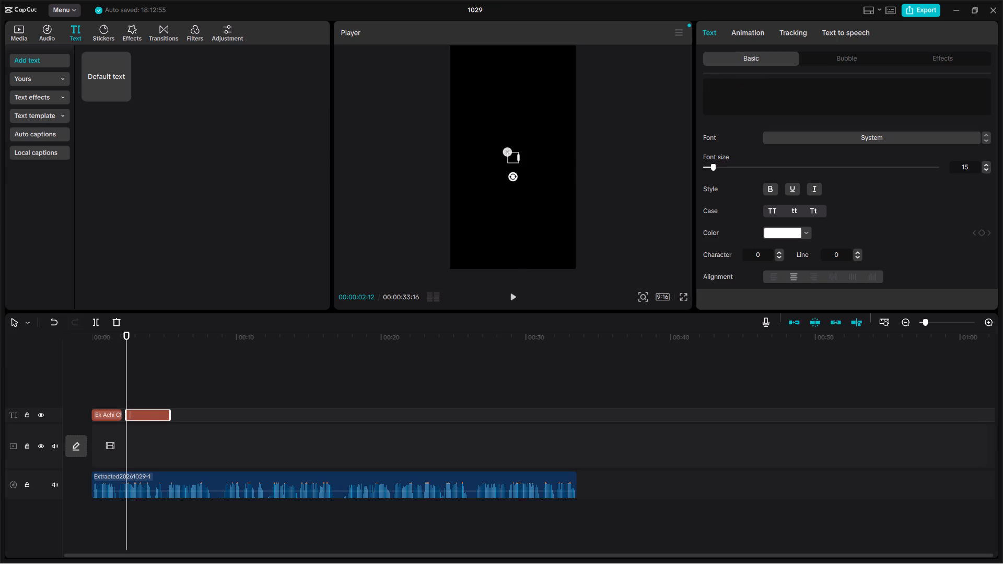
text(jo)
key(space)
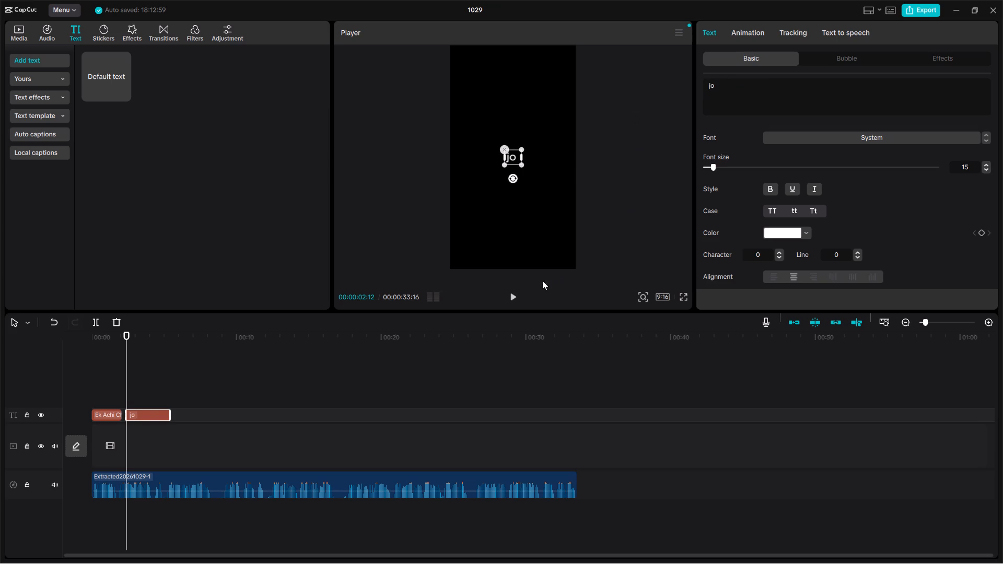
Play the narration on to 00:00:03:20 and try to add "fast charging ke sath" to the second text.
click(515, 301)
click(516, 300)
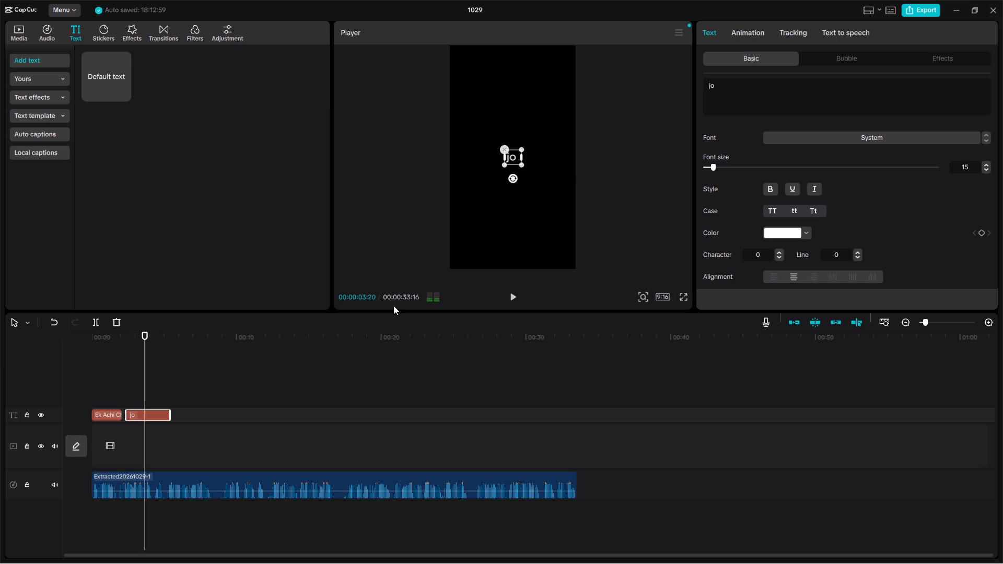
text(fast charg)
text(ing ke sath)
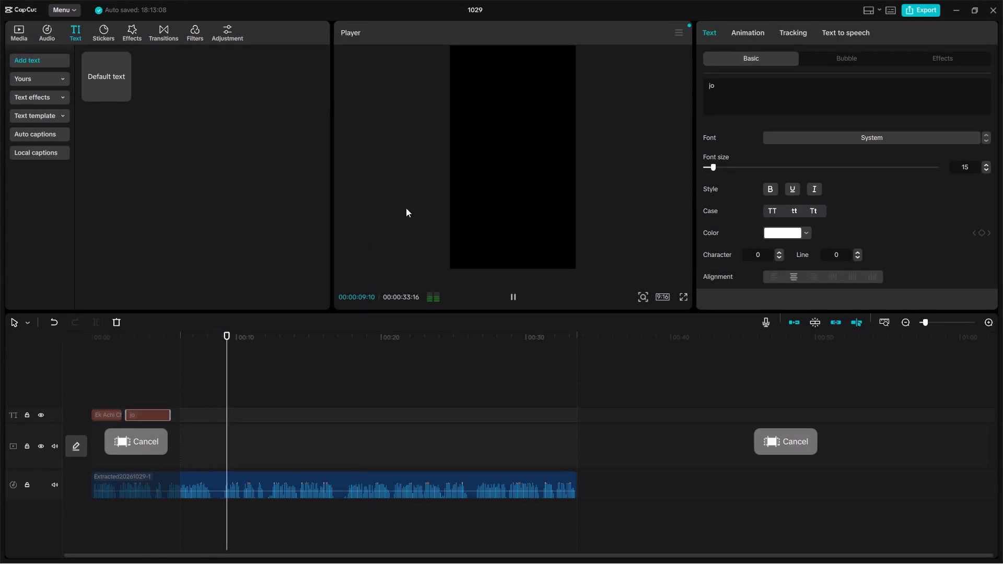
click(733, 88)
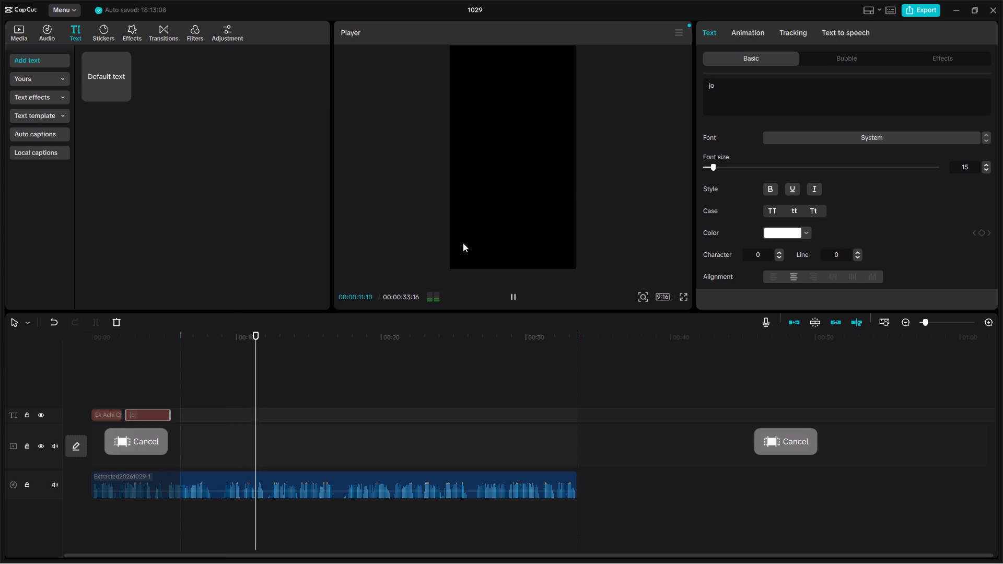
Replay the narration from 00:00:03:20 and again from the start to hear the words for the second text.
drag(272, 333, 147, 340)
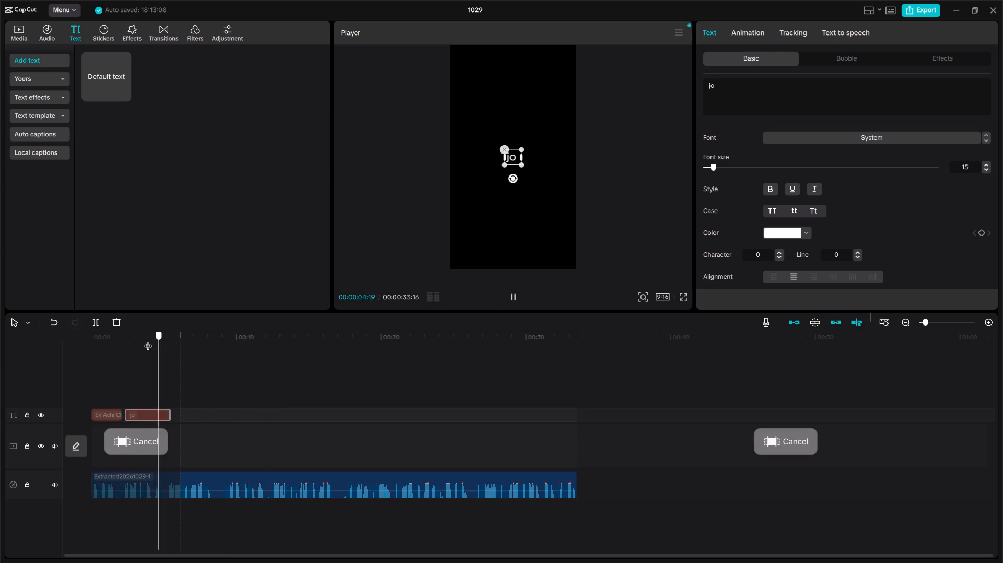
drag(147, 340, 145, 340)
click(514, 301)
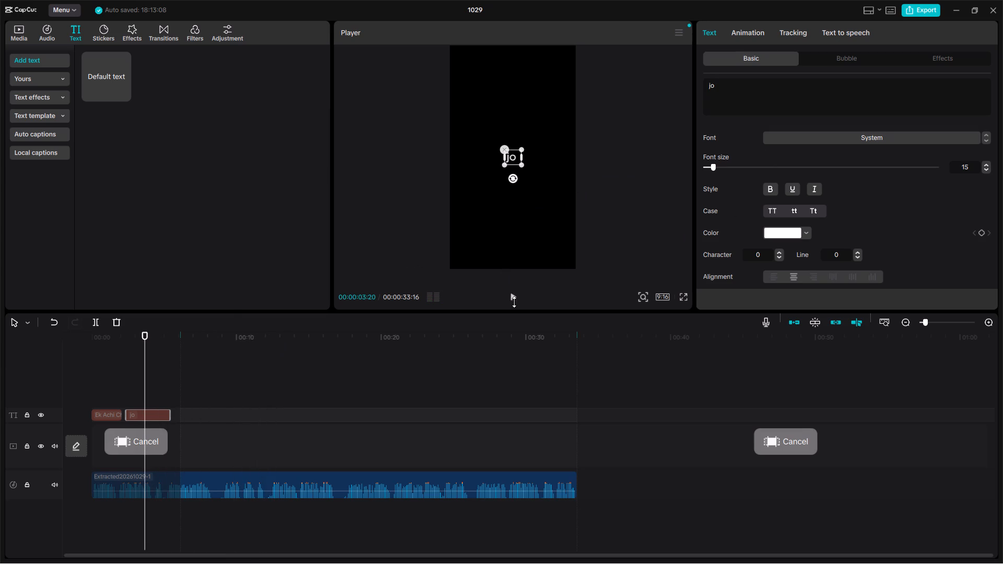
click(727, 82)
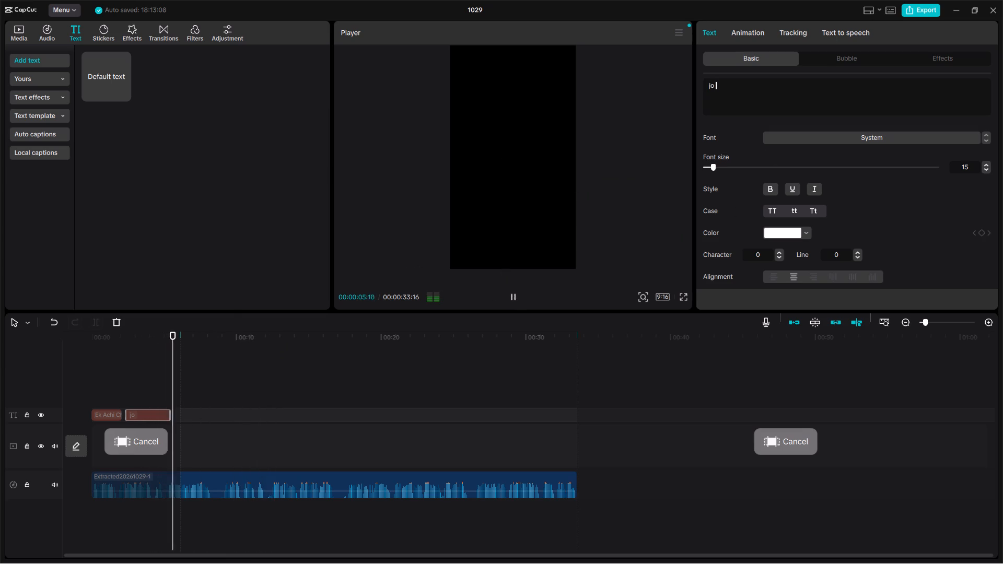
drag(188, 332, 59, 349)
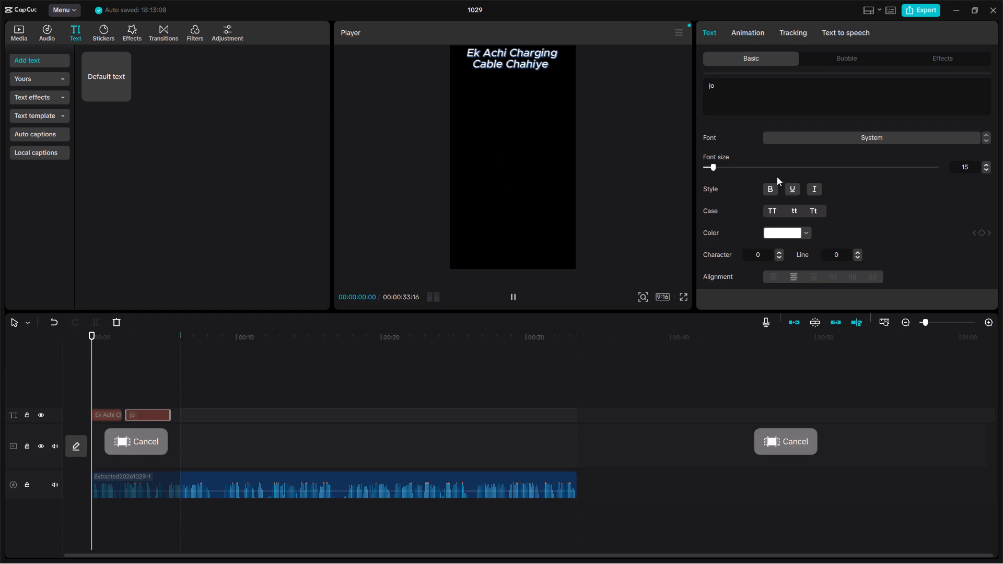
click(514, 299)
Extend the second text after "jo" with "fast charging ke sath".
click(759, 93)
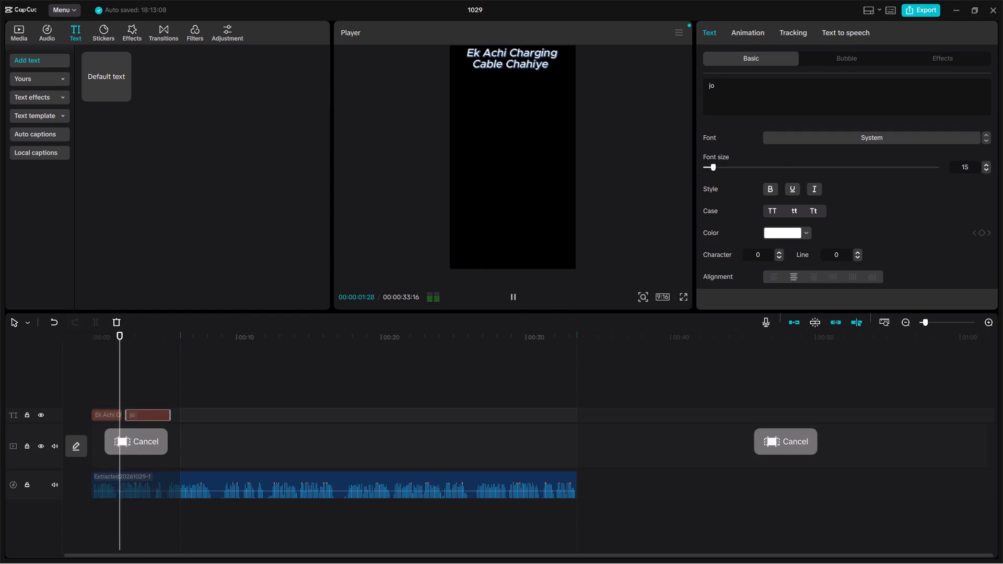
key(space)
text(fast cha)
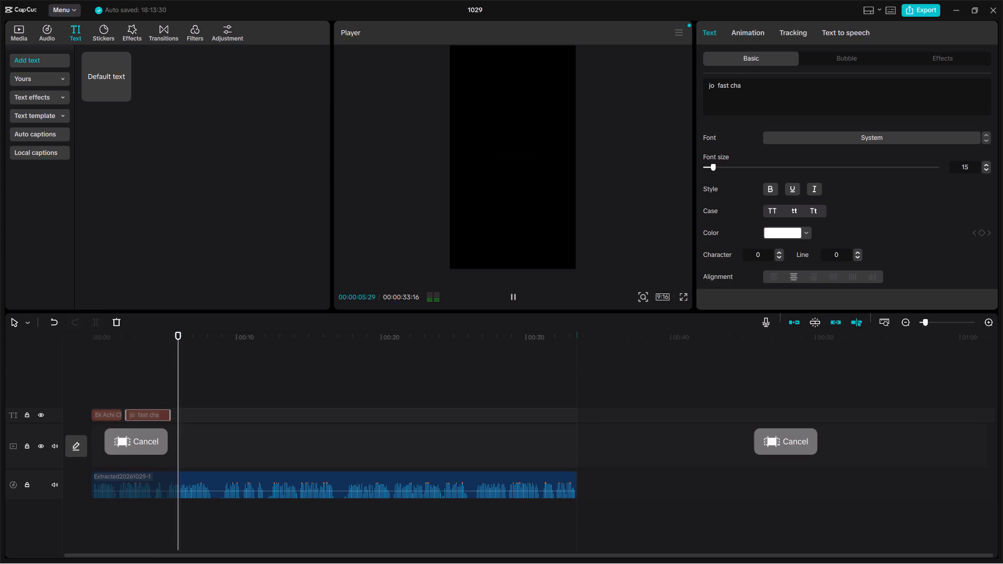
key(n)
key(BackSpace)
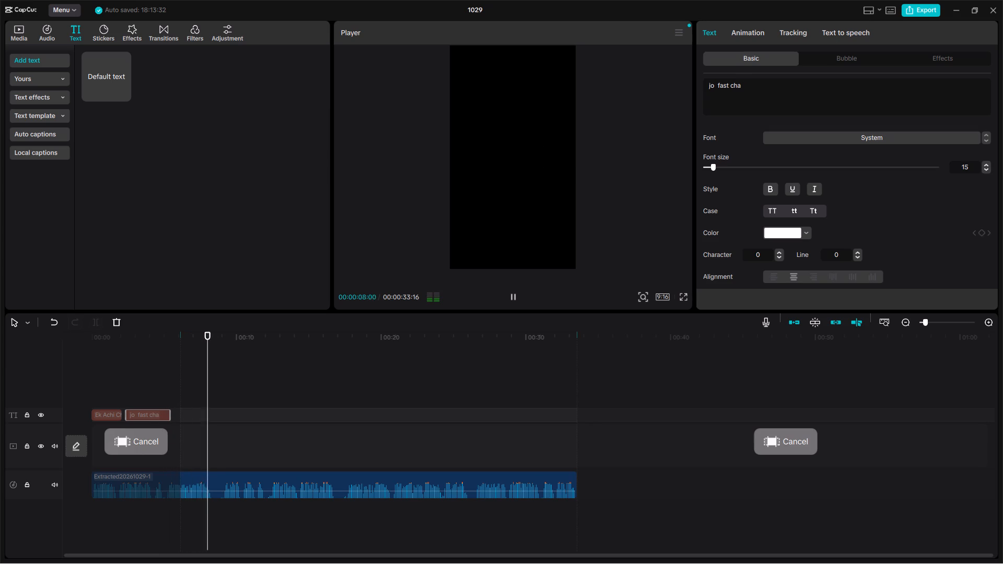
key(r)
text(ging ke sath)
key(space)
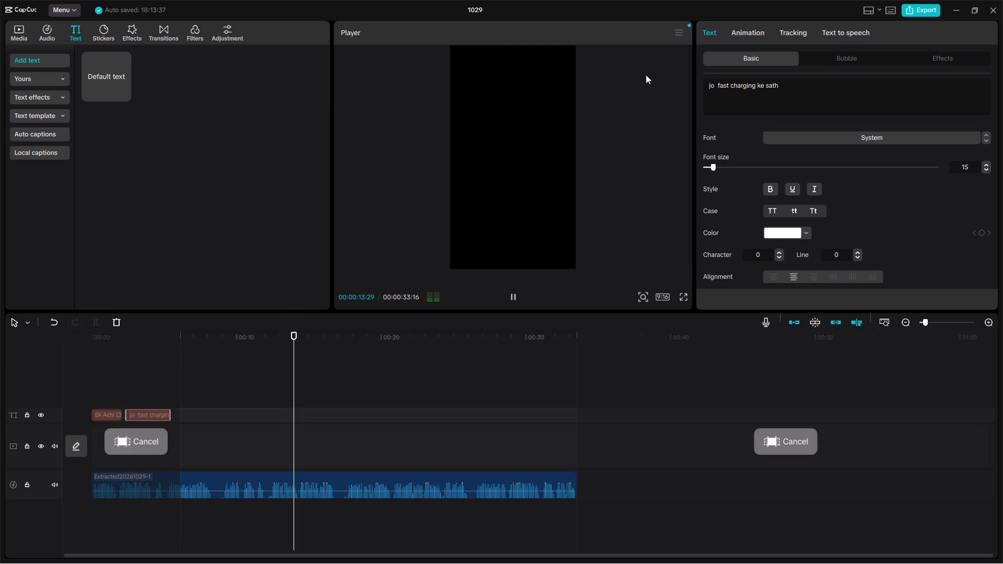
Replay the narration from 00:00:02:12 and raise the second text above the middle of the video frame.
scroll(599, 94, up, 1)
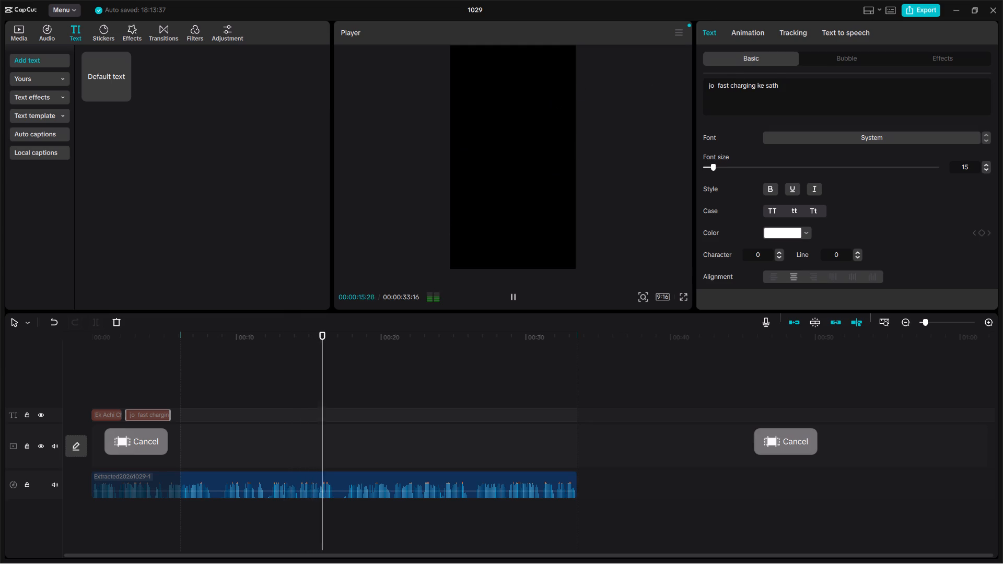
click(772, 95)
drag(341, 339, 126, 369)
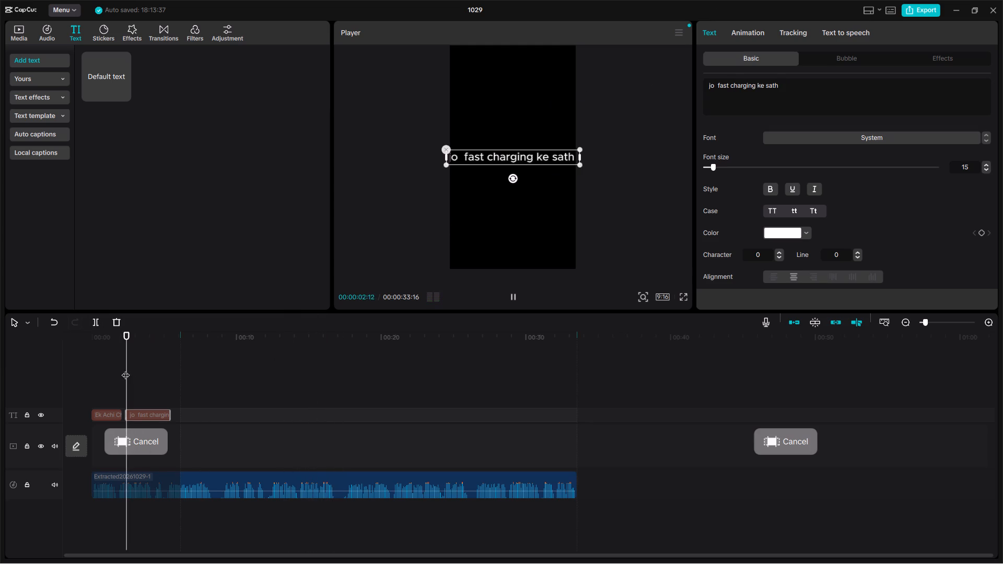
click(521, 297)
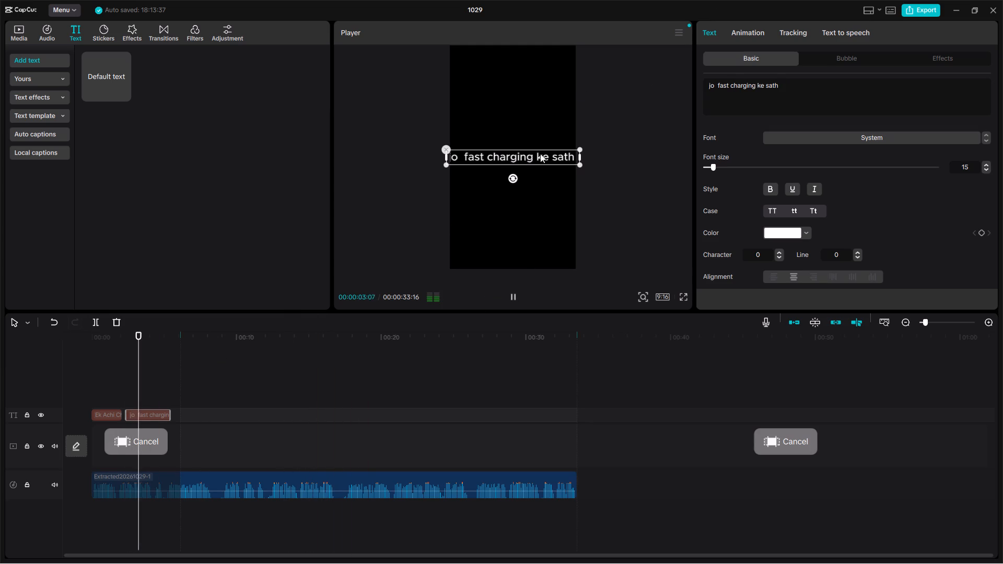
drag(540, 154, 541, 116)
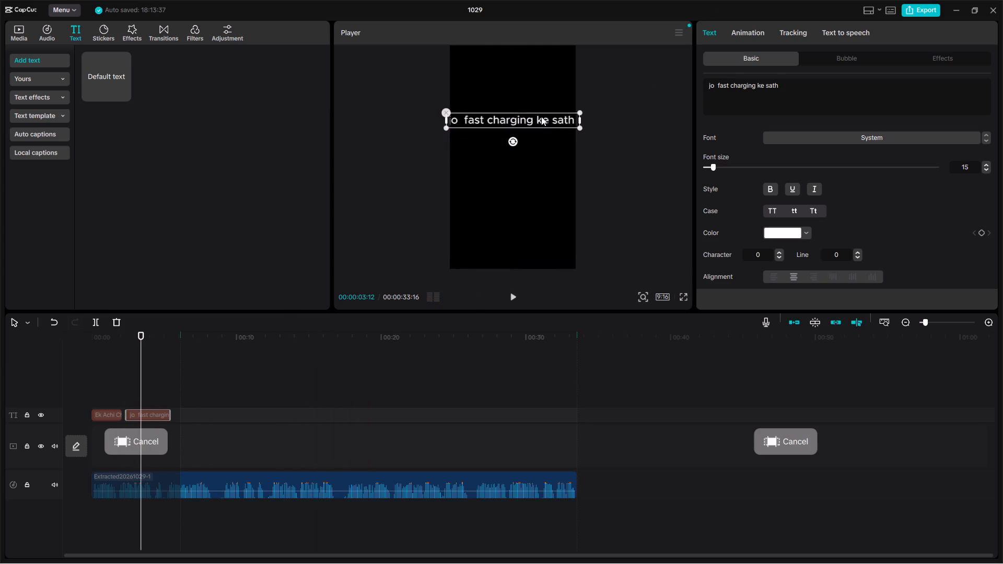
Shorten the second text to "jo fast charging" and move it up near the top of the video frame.
drag(797, 90, 768, 86)
key(BackSpace)
key(BackSpace)
key(BackSpace)
key(BackSpace)
key(BackSpace)
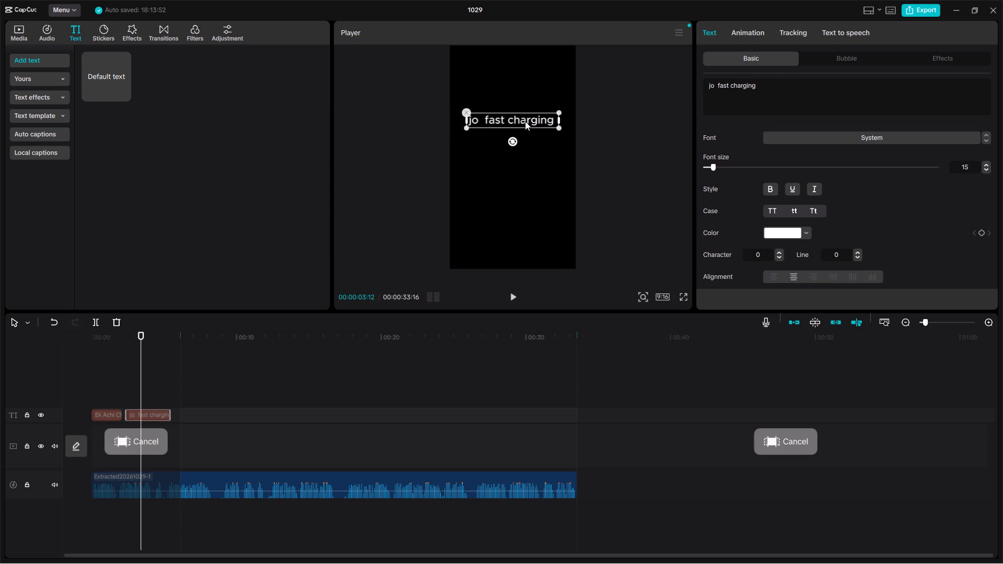
drag(525, 121, 526, 81)
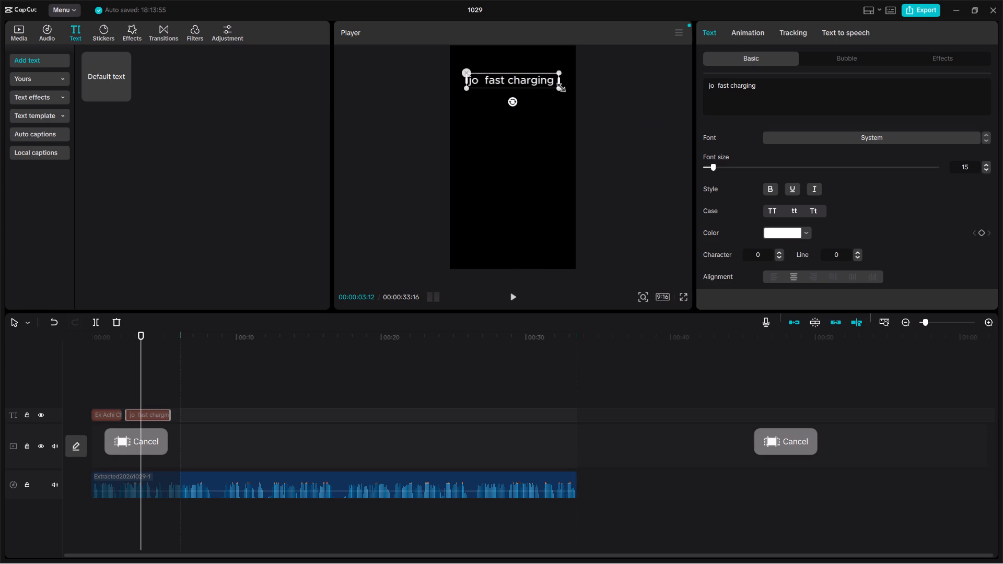
click(608, 120)
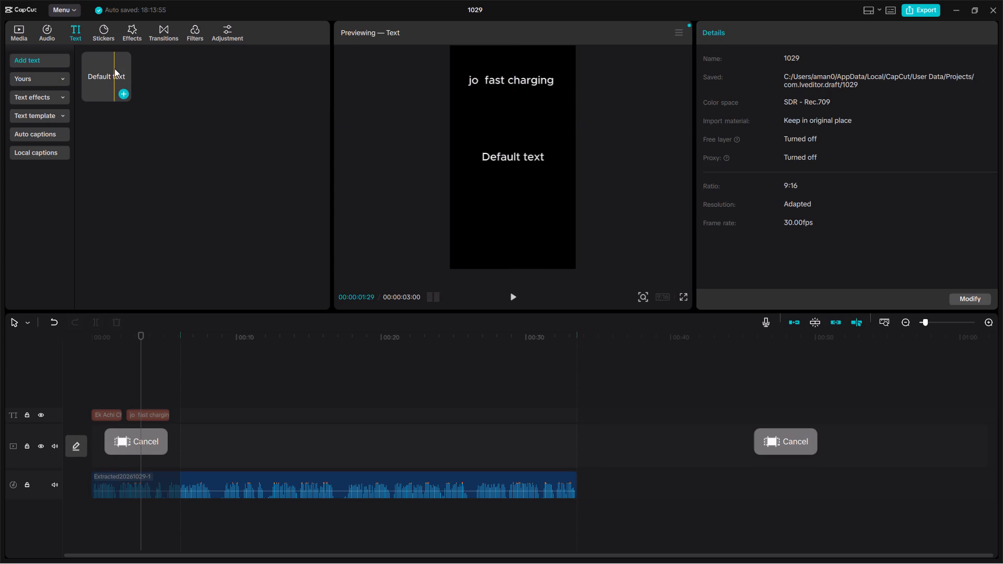
Add a default text clip at 00:00:03:12 and replace its placeholder wording with "ke sath data".
click(124, 99)
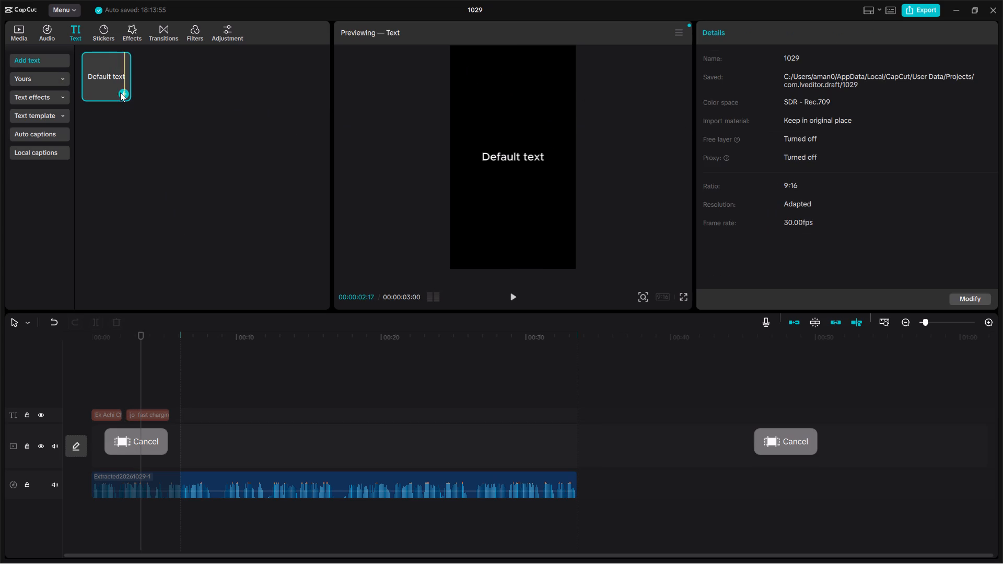
click(125, 95)
drag(748, 88, 708, 100)
key(BackSpace)
key(BackSpace)
key(BackSpace)
key(BackSpace)
key(BackSpace)
key(BackSpace)
key(BackSpace)
key(BackSpace)
key(BackSpace)
key(BackSpace)
key(BackSpace)
key(BackSpace)
key(BackSpace)
key(BackSpace)
key(BackSpace)
key(BackSpace)
key(BackSpace)
key(BackSpace)
key(BackSpace)
key(BackSpace)
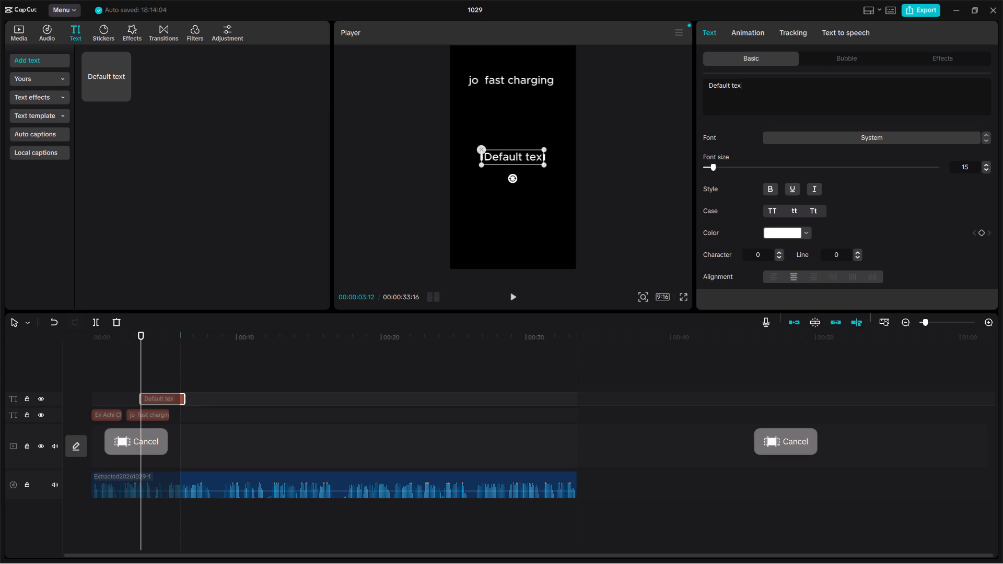
text(ke sath)
key(space)
text(data)
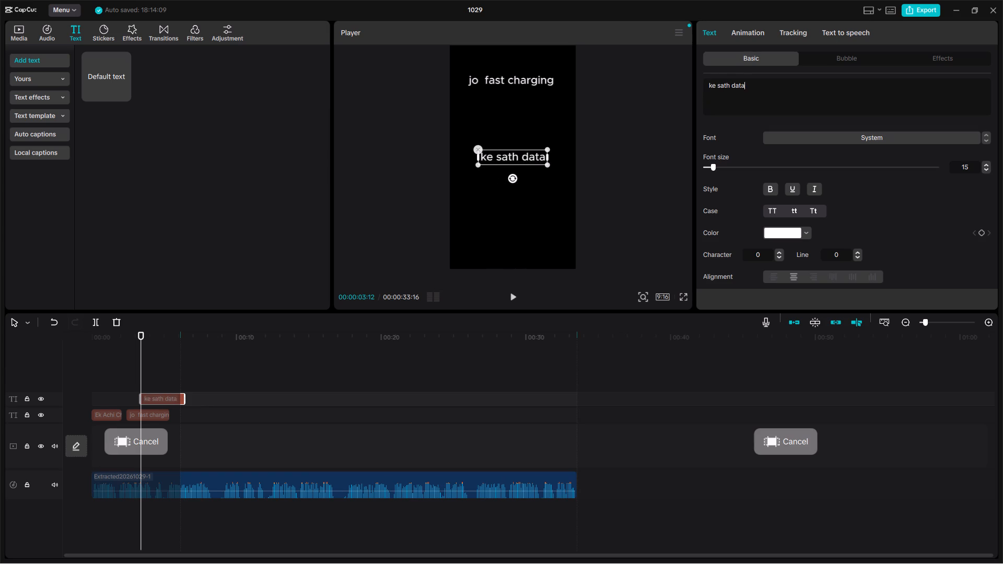
Move the "ke sath data" text directly beneath the "jo fast charging" line in the video frame.
drag(507, 159, 506, 139)
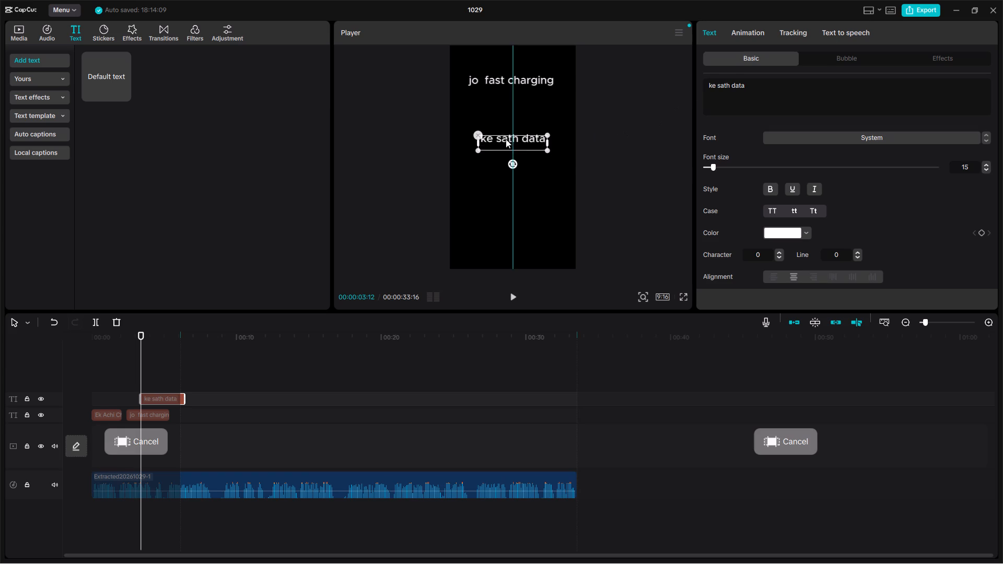
drag(506, 139, 503, 103)
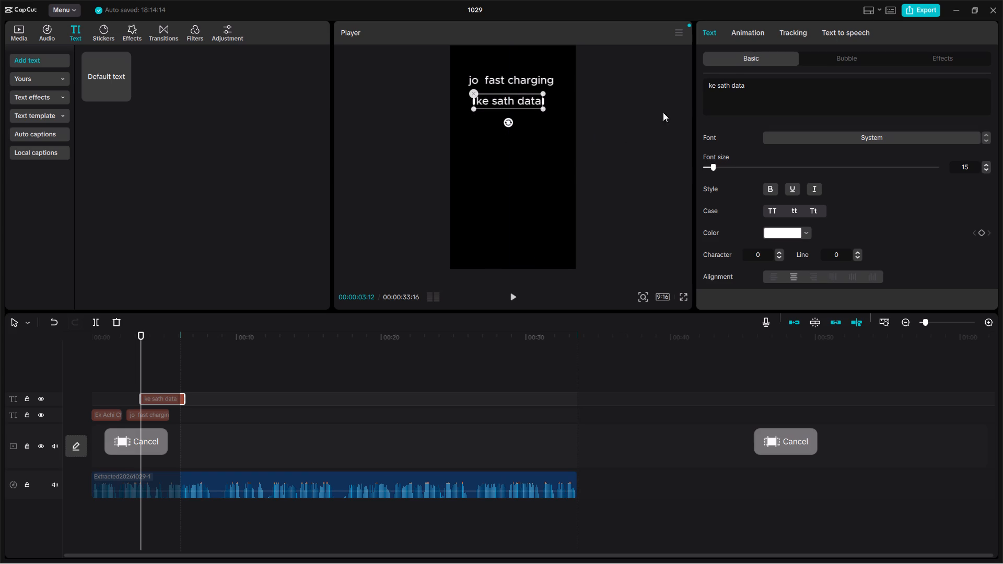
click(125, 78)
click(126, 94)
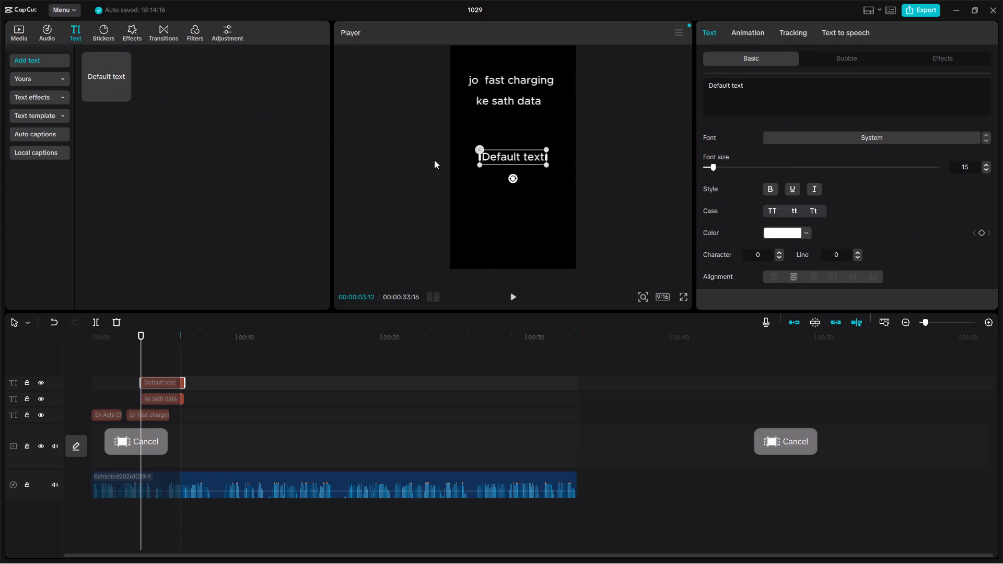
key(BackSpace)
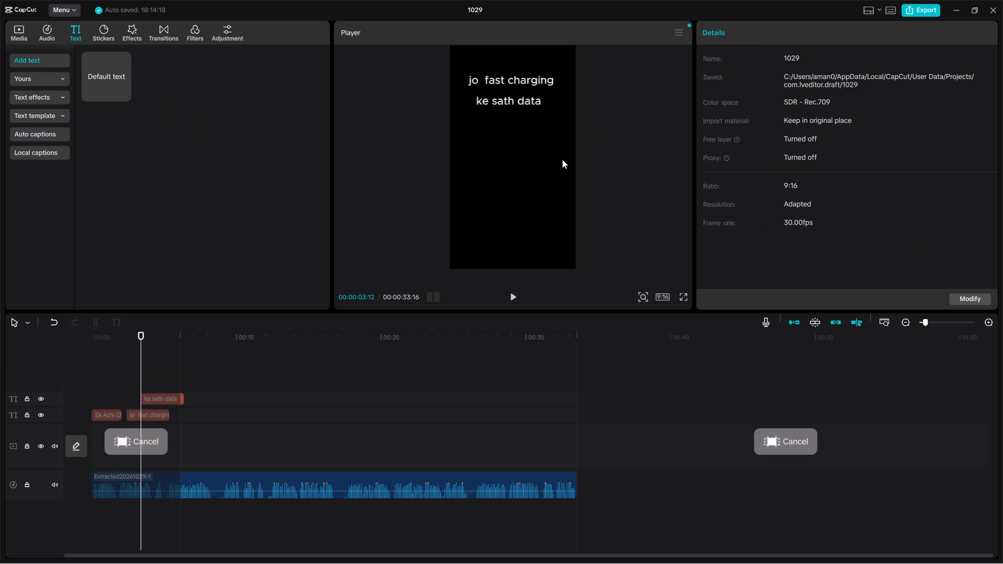
Add another default text clip at 00:00:03:12 and clear its placeholder wording.
click(109, 85)
click(124, 94)
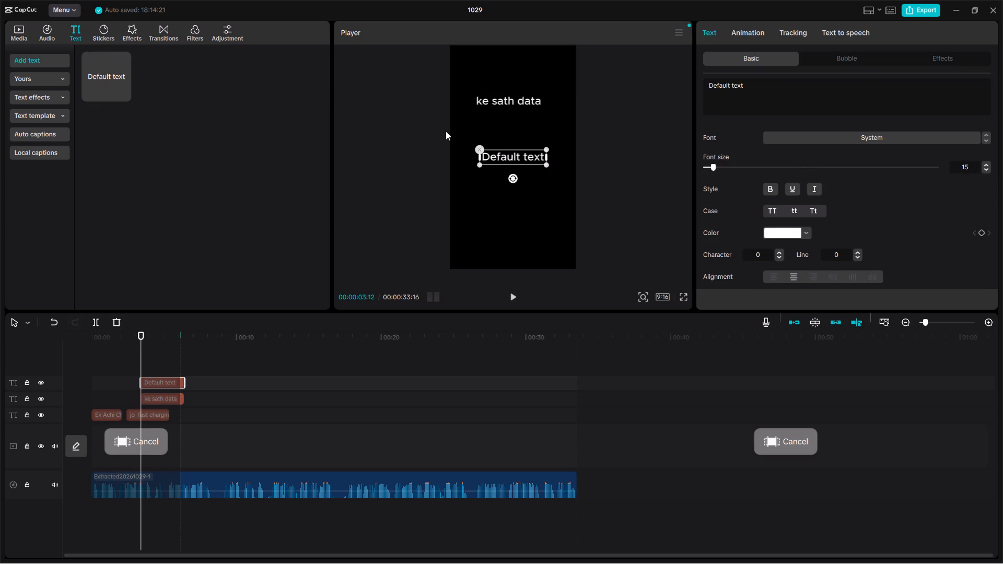
click(751, 88)
key(BackSpace)
key(BackSpace)
key(BackSpace)
key(BackSpace)
key(BackSpace)
key(BackSpace)
key(BackSpace)
key(BackSpace)
key(BackSpace)
key(BackSpace)
key(BackSpace)
key(BackSpace)
key(BackSpace)
key(BackSpace)
key(BackSpace)
key(BackSpace)
key(BackSpace)
key(BackSpace)
key(BackSpace)
key(BackSpace)
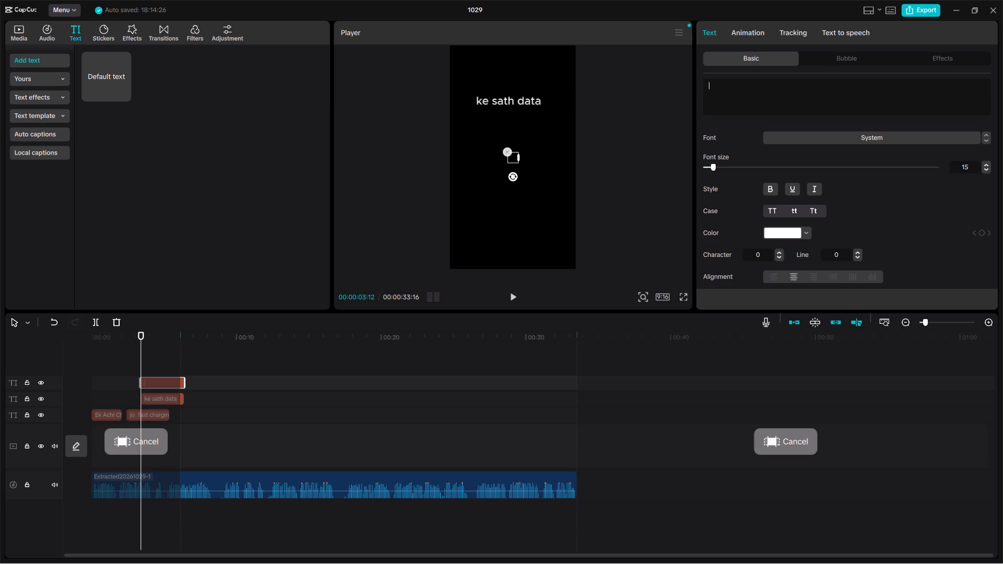
Play the narration on from 00:00:03:12 and replay it from 00:00:02:12 to hear the words for the empty text clip.
click(512, 295)
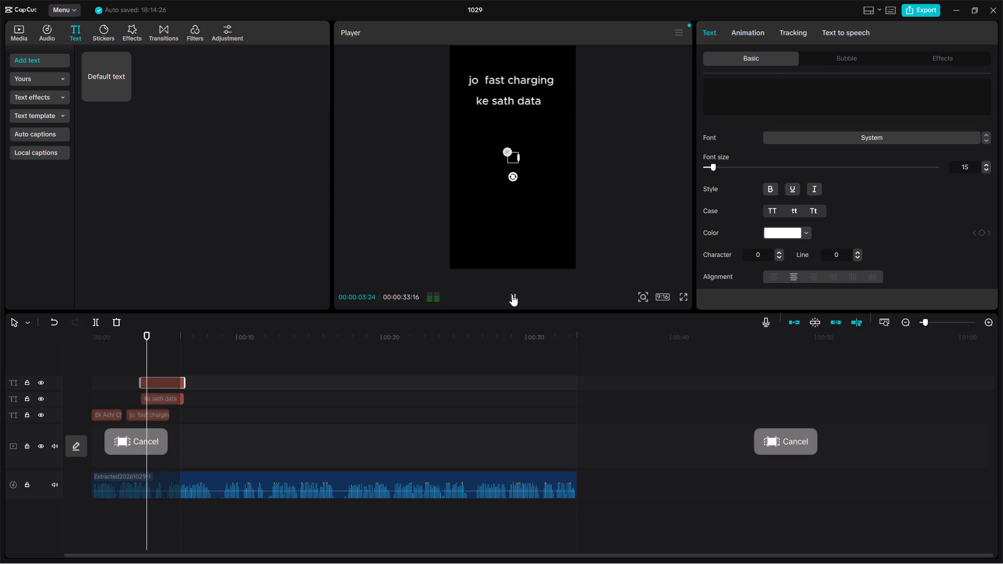
click(512, 295)
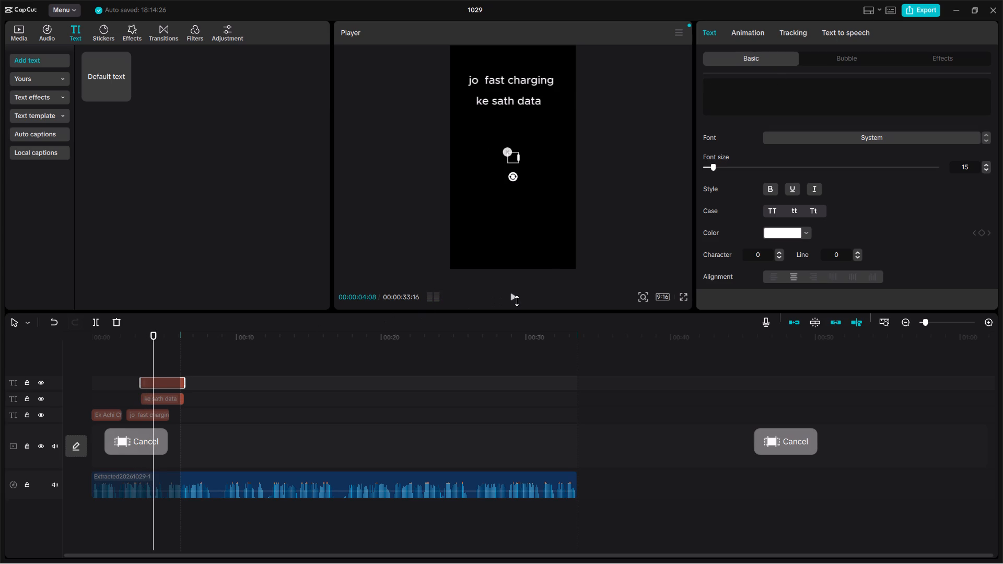
click(517, 301)
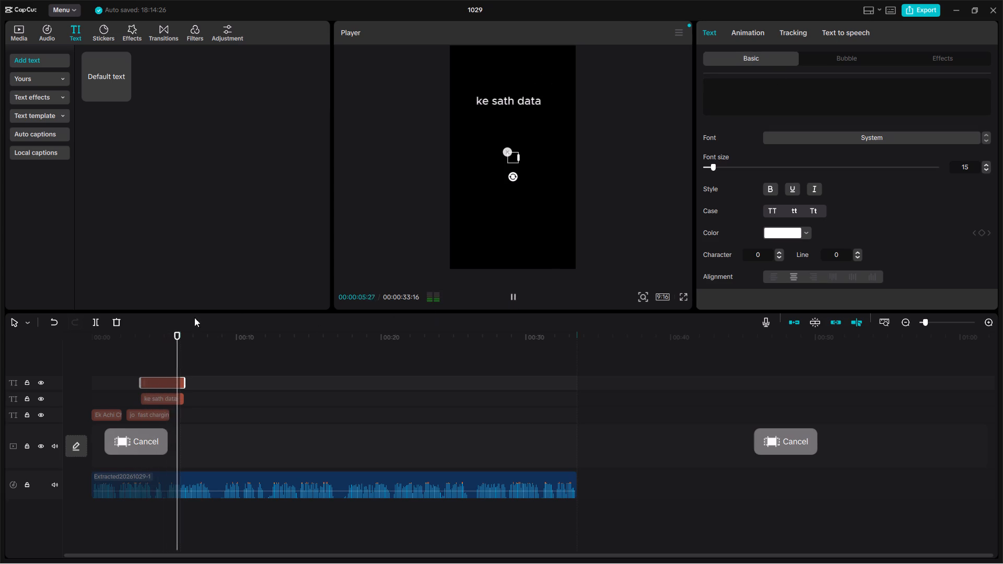
drag(184, 332, 135, 343)
click(517, 289)
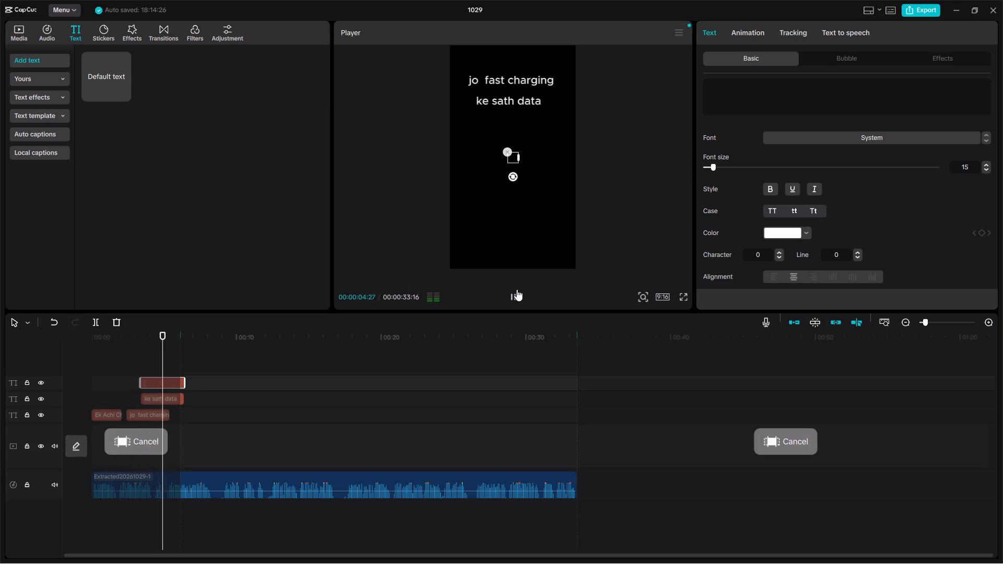
click(517, 289)
drag(515, 157, 501, 160)
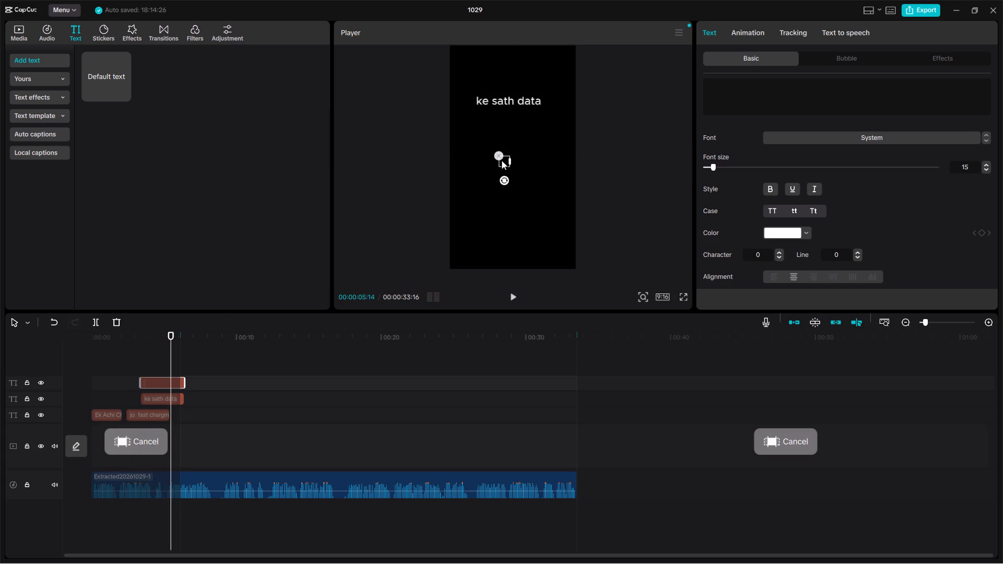
drag(501, 160, 500, 157)
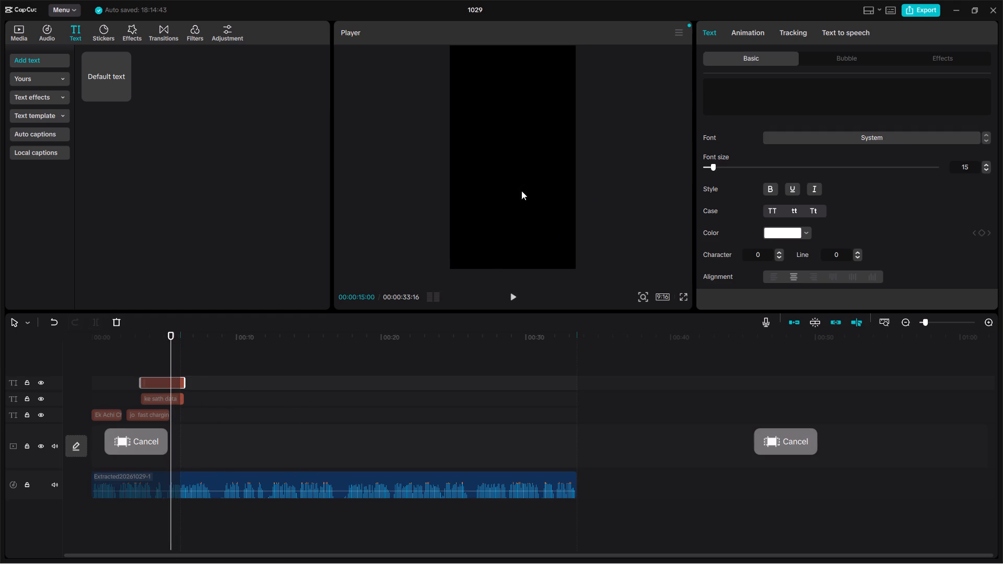
drag(167, 334, 126, 337)
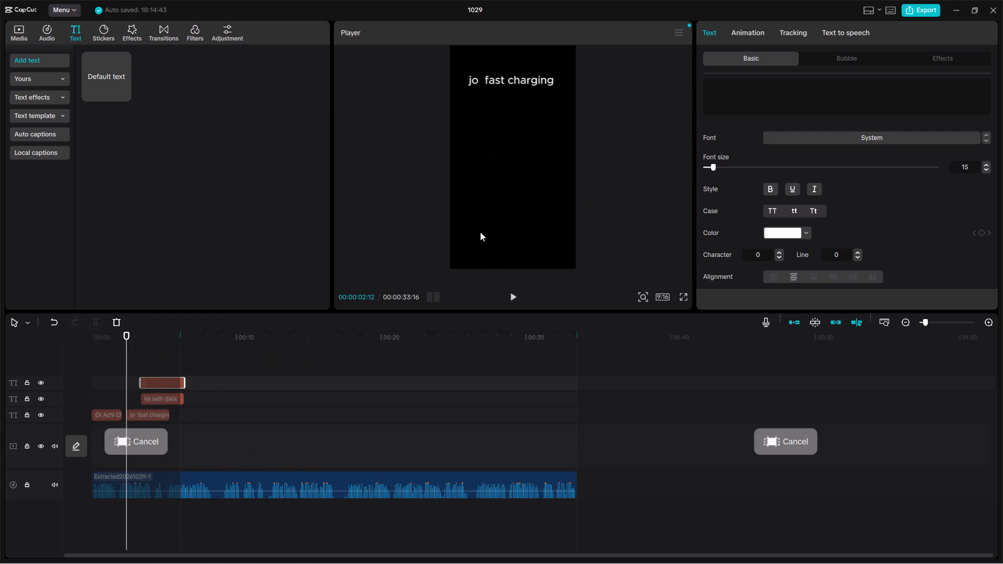
click(510, 299)
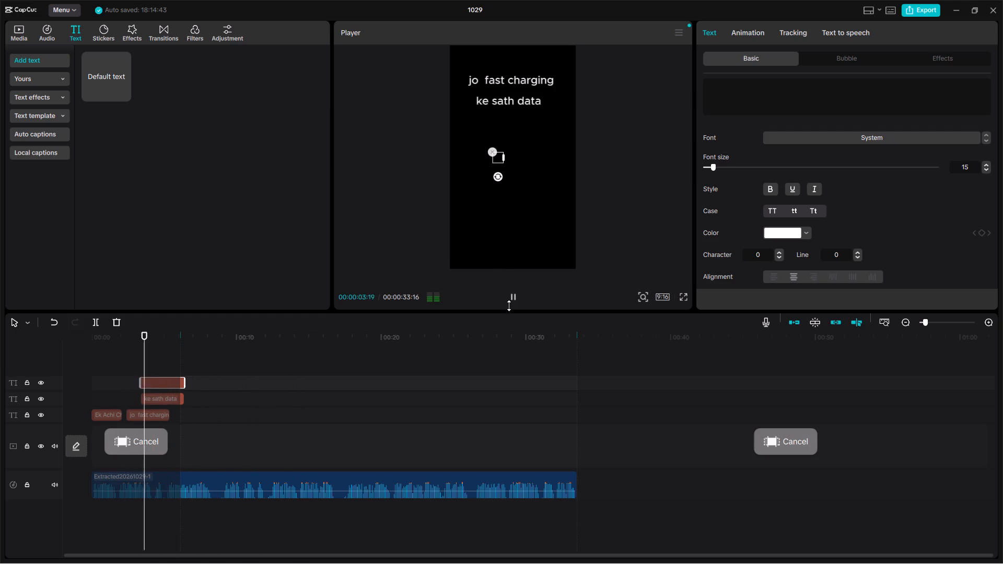
click(516, 296)
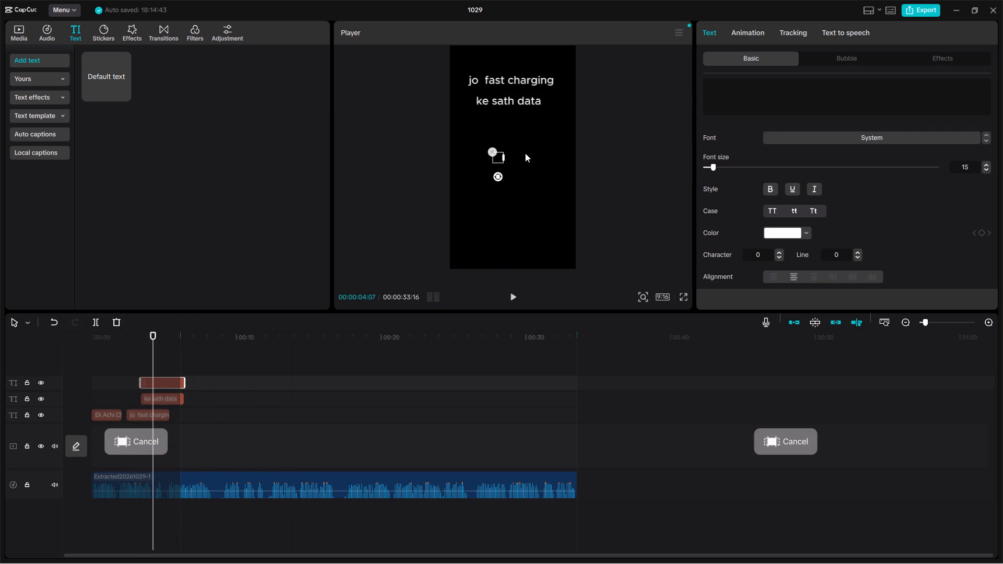
Enter "data transfer" as the wording of the empty third-line text clip.
click(738, 88)
text(data)
key(space)
text(tra)
text(ns)
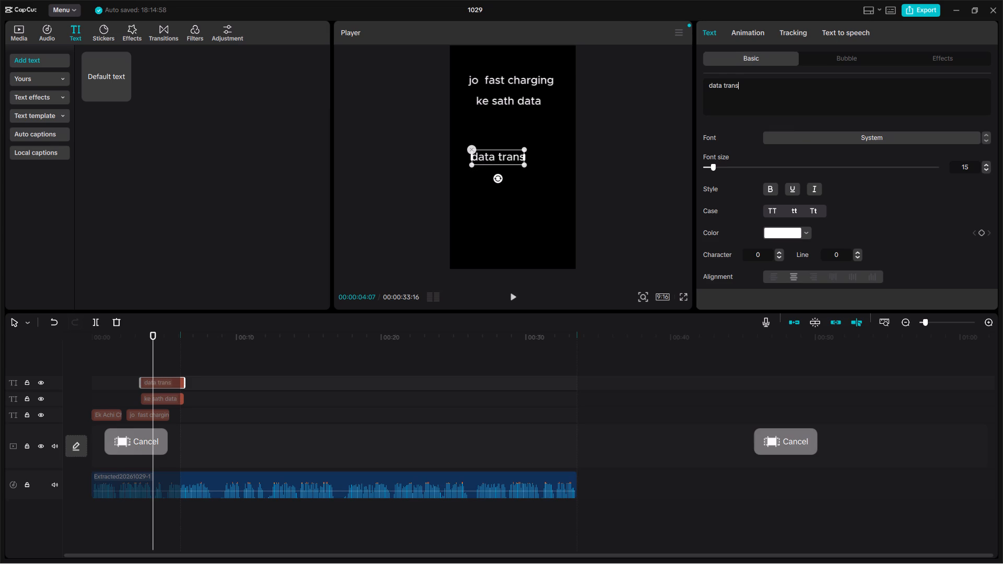
text(fer)
key(space)
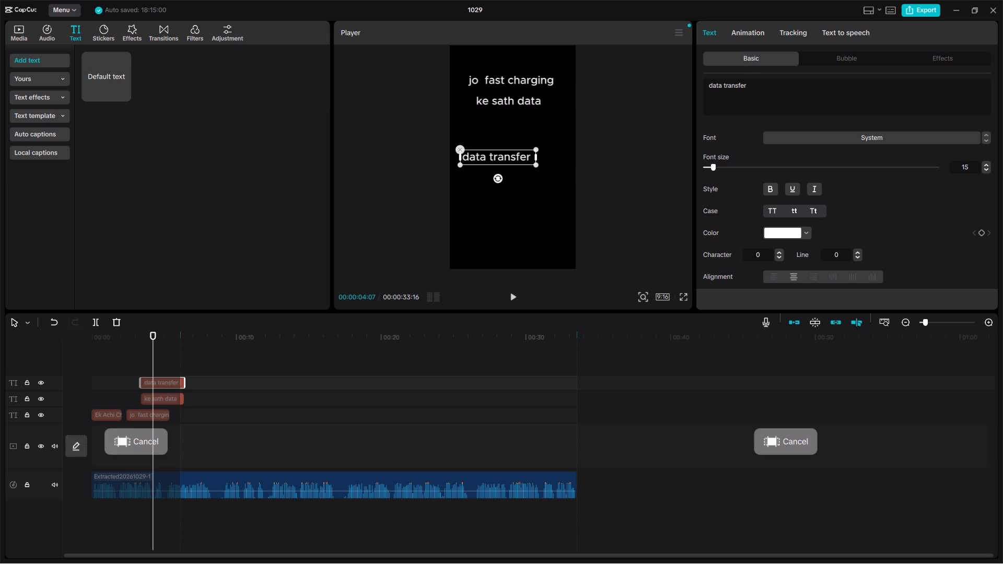
Centre the "data transfer" text horizontally, just below the "ke sath data" line in the video frame.
drag(506, 160, 523, 133)
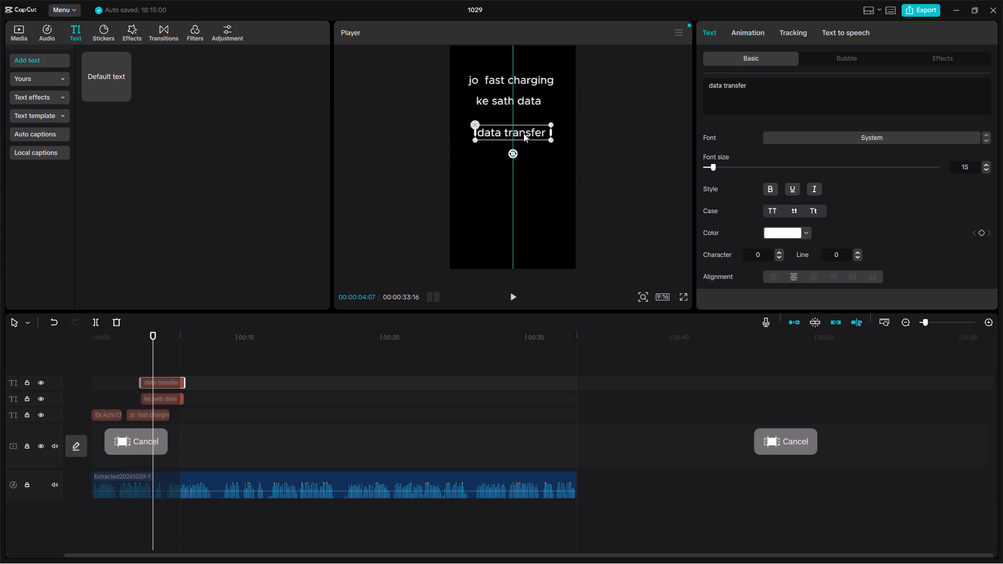
drag(523, 133, 520, 132)
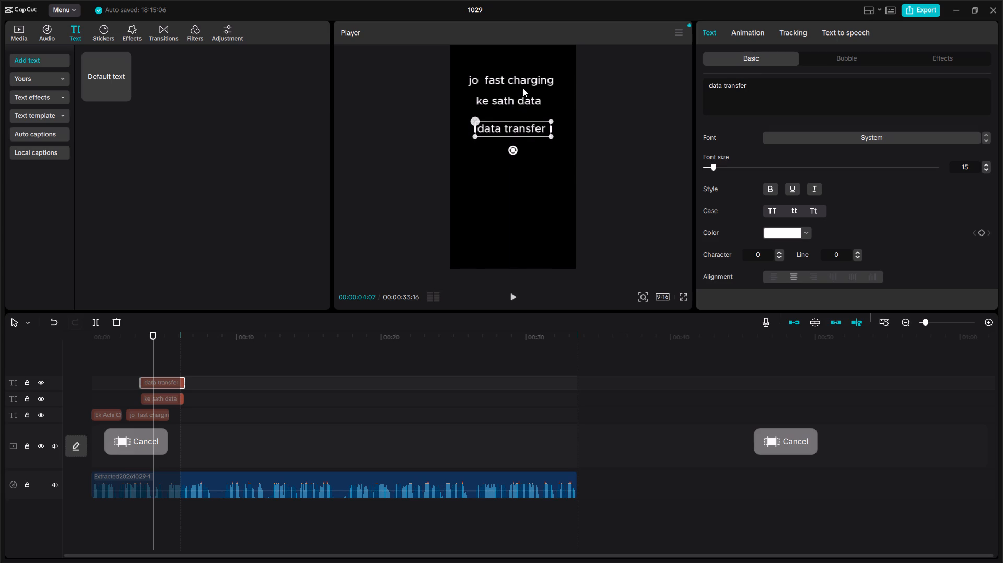
drag(522, 88, 522, 83)
click(513, 131)
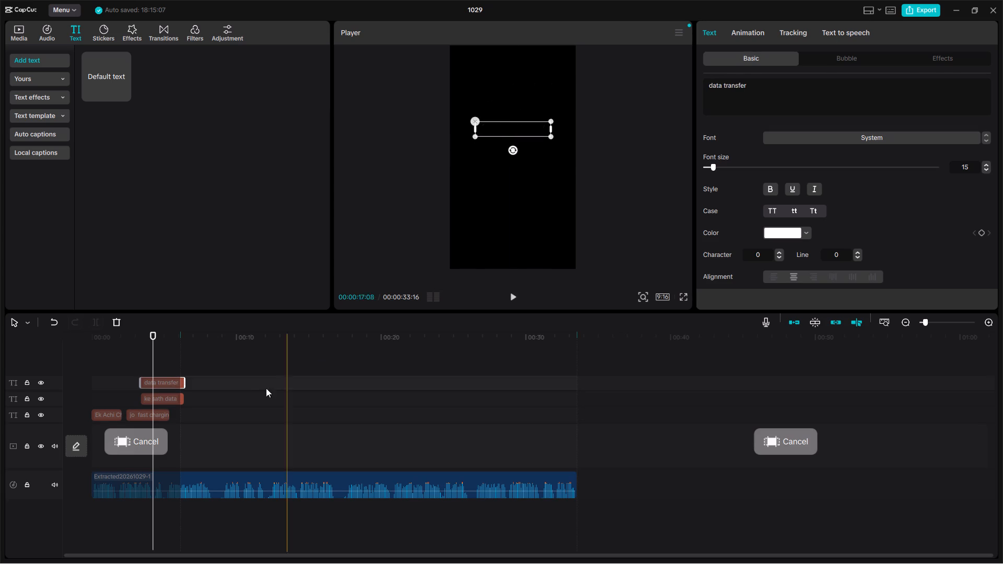
Shift the "data transfer" clip to start at about 5 seconds on the timeline and check it by playing from 00:00:04:07.
drag(175, 381, 195, 382)
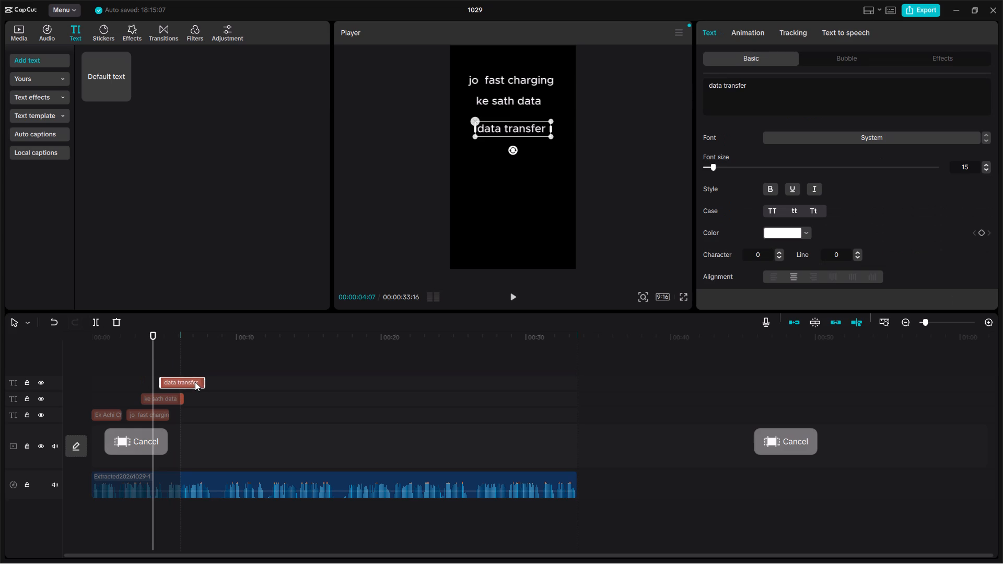
drag(195, 382, 202, 384)
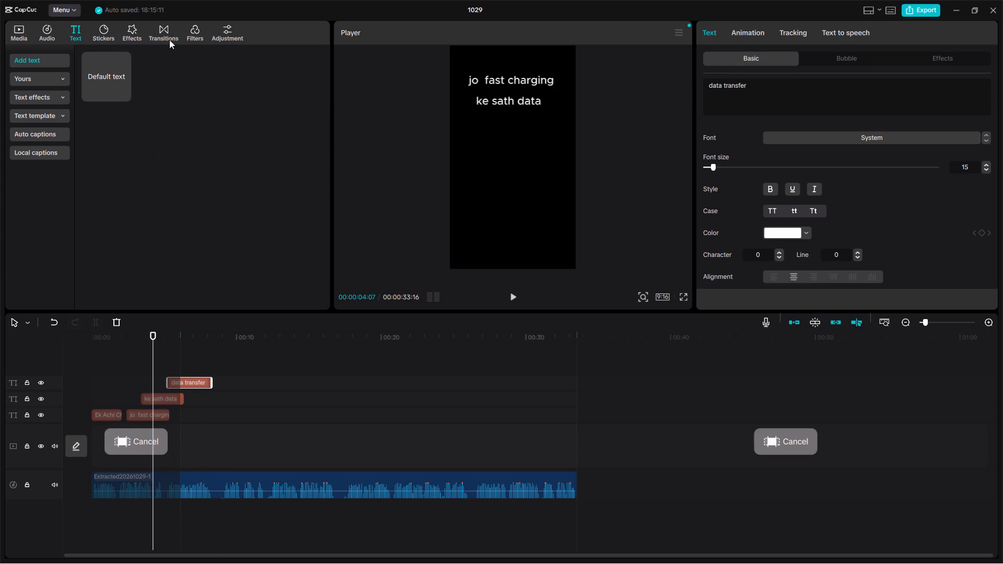
click(511, 300)
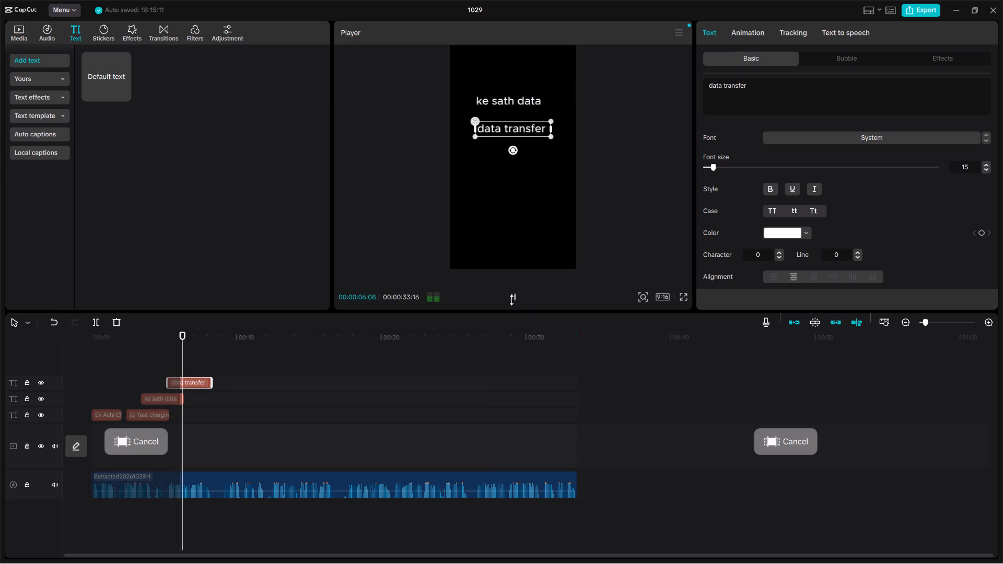
Stop playback at 00:00:08:00, add a new default text clip there and change its wording to "bhi".
click(511, 300)
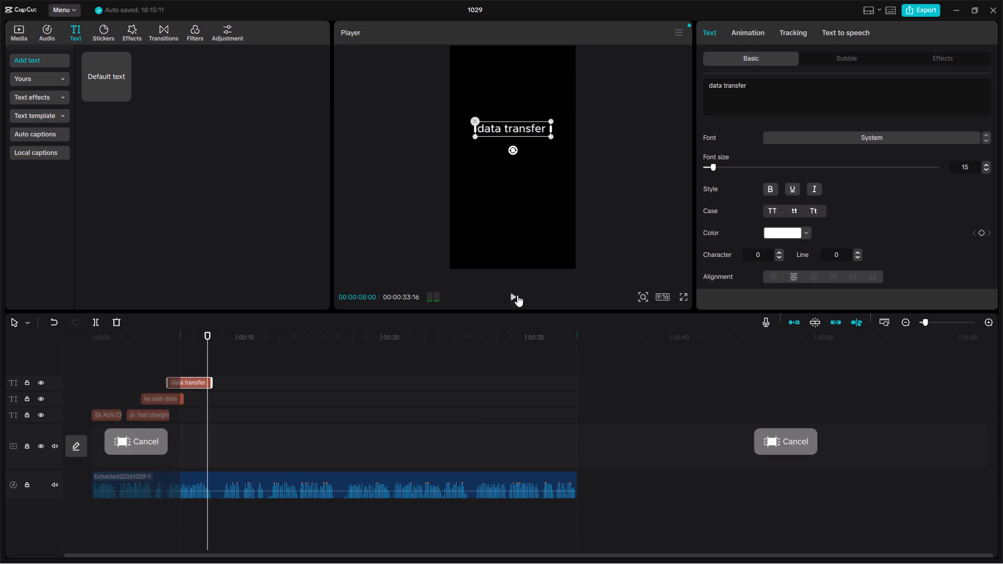
click(771, 81)
click(123, 93)
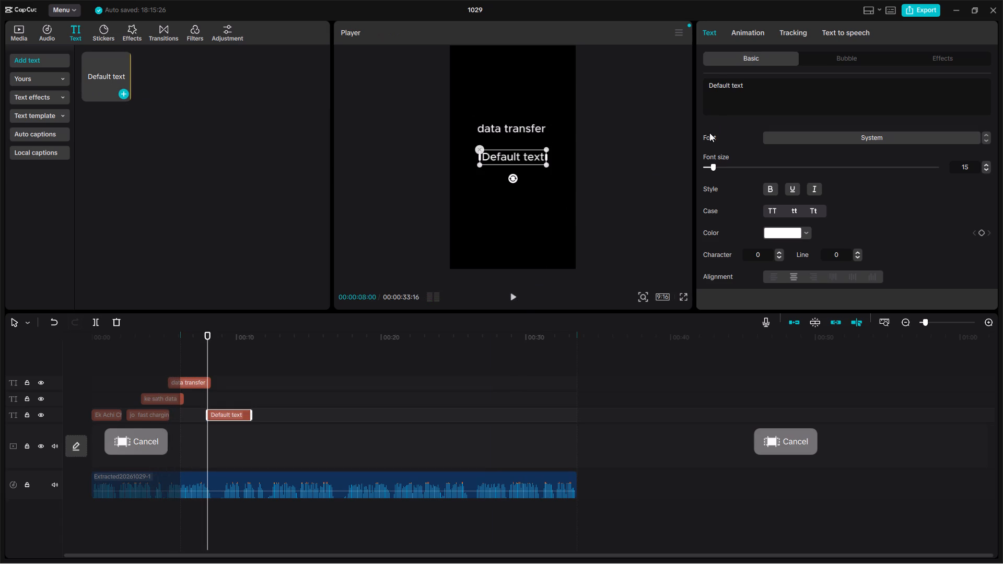
drag(758, 85, 687, 91)
key(BackSpace)
key(BackSpace)
key(BackSpace)
key(BackSpace)
key(BackSpace)
key(BackSpace)
key(BackSpace)
key(BackSpace)
key(BackSpace)
key(BackSpace)
key(BackSpace)
key(BackSpace)
key(BackSpace)
key(BackSpace)
key(BackSpace)
key(BackSpace)
key(BackSpace)
key(BackSpace)
key(BackSpace)
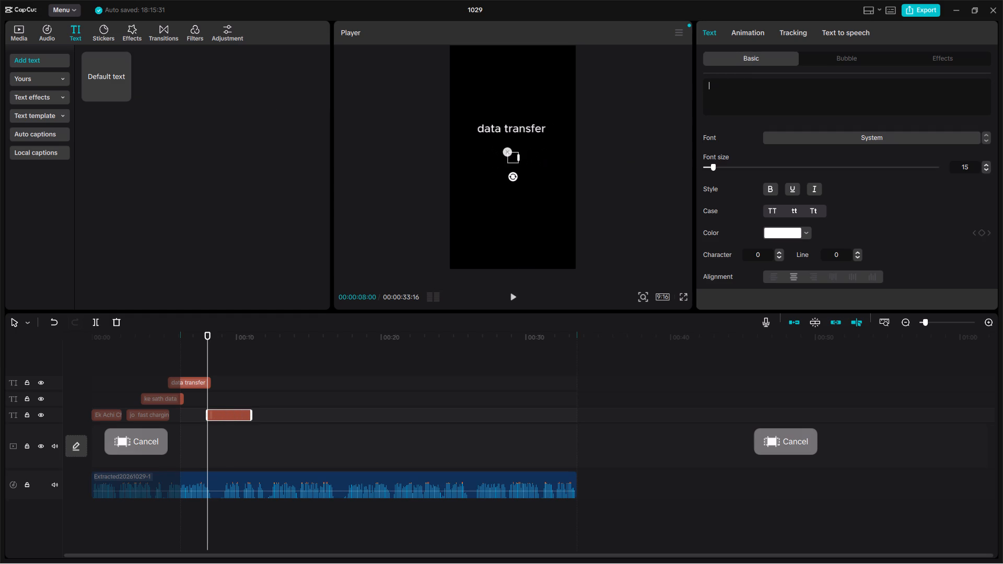
text(bhi)
key(space)
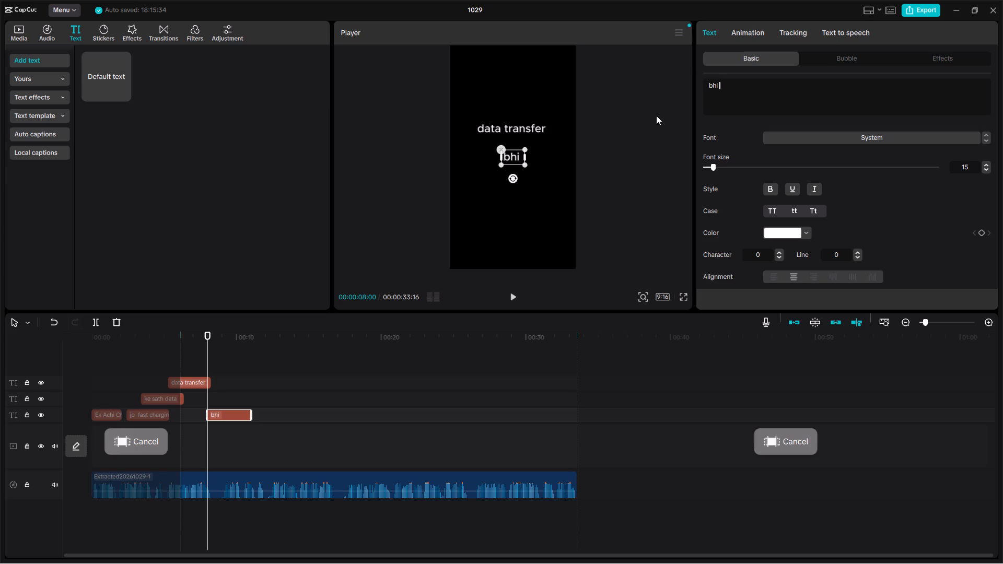
click(727, 104)
Add two more default text clips at 00:00:08:00 and move the uppermost one below the "bhi" line in the frame.
click(121, 92)
click(124, 91)
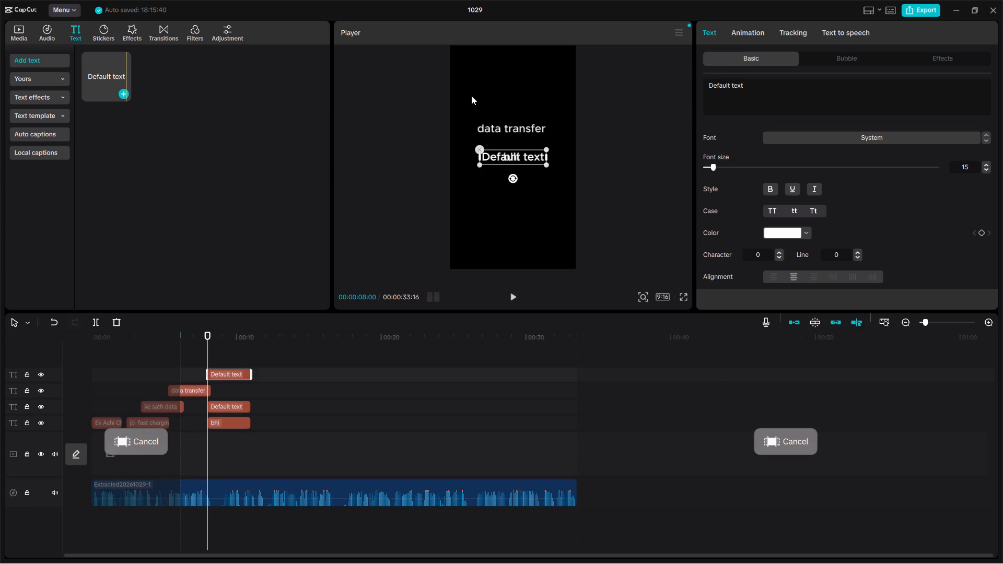
drag(526, 157, 531, 167)
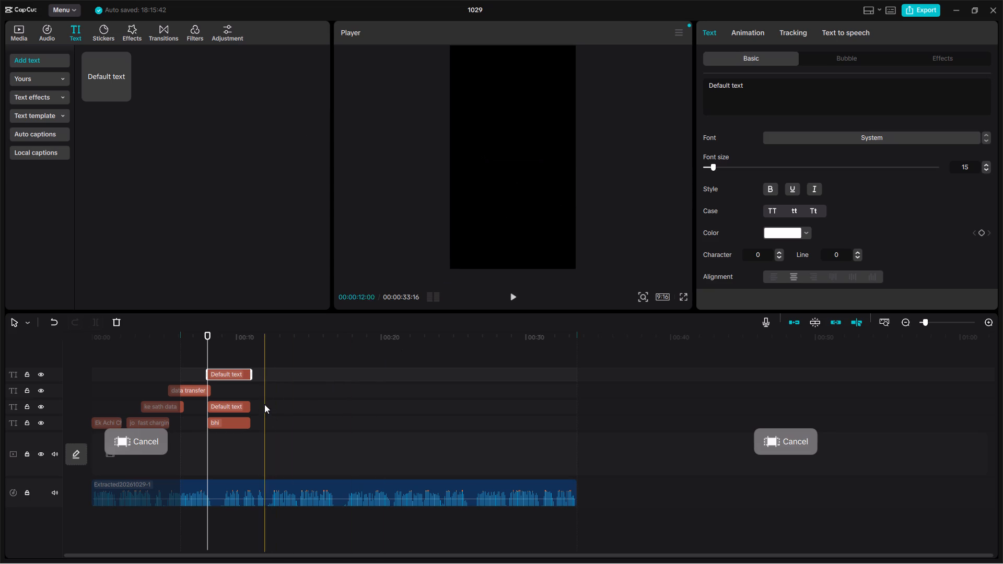
click(234, 367)
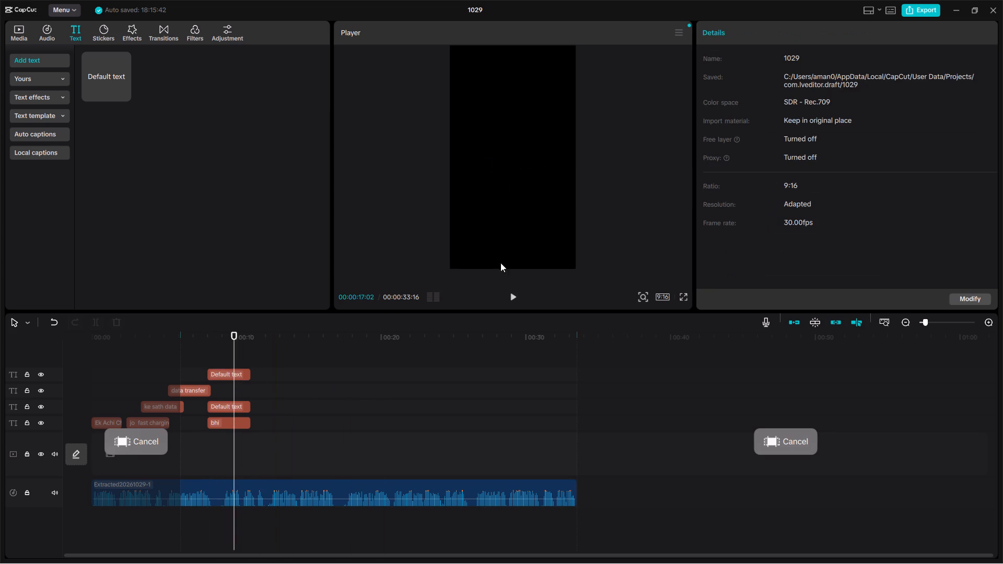
drag(499, 165, 511, 191)
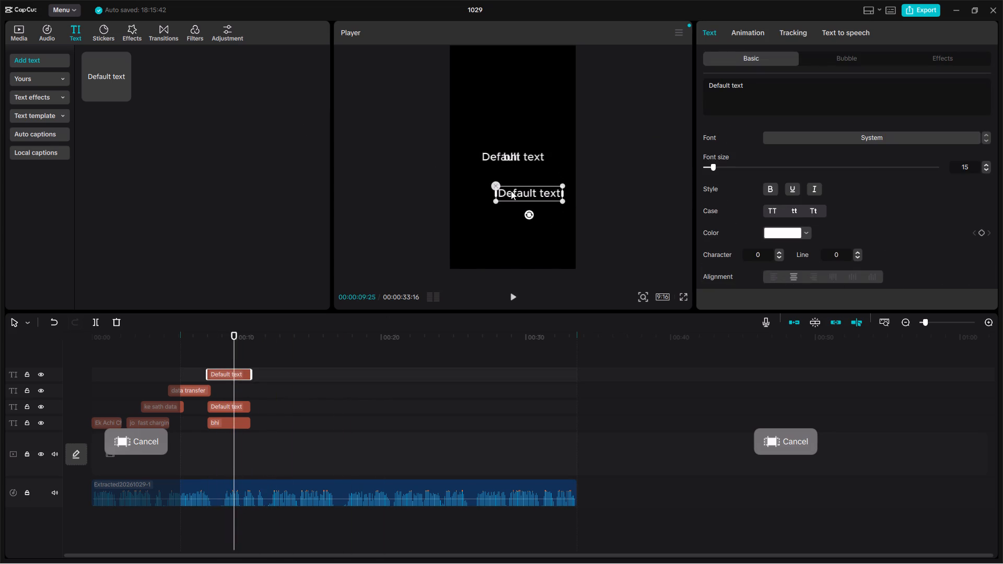
drag(511, 191, 507, 191)
Replace the wording of the lowered default text with "KARE".
click(766, 89)
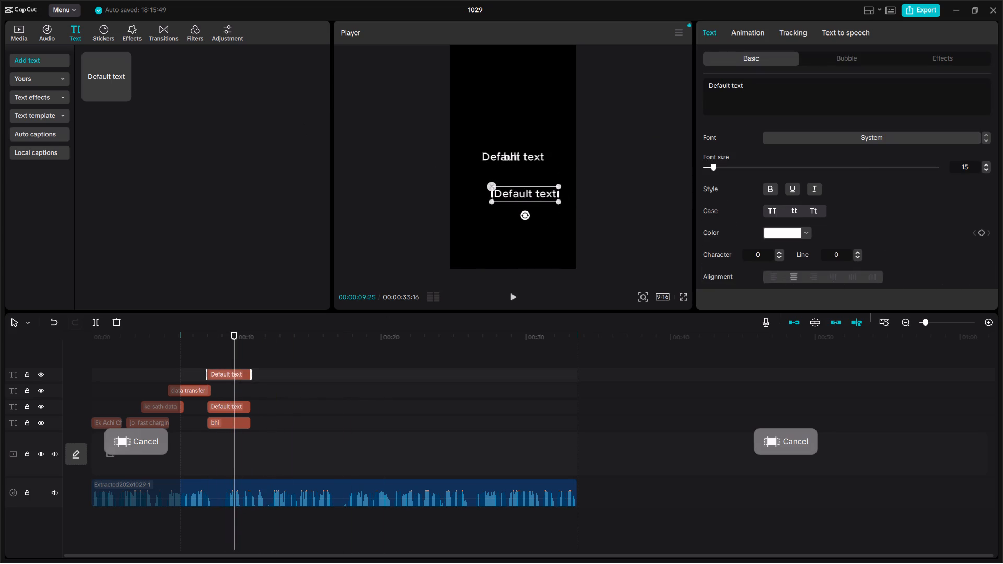
key(BackSpace)
key(BackSpace)
key(BackSpace)
key(BackSpace)
key(BackSpace)
key(BackSpace)
key(BackSpace)
key(BackSpace)
key(BackSpace)
key(BackSpace)
key(BackSpace)
key(BackSpace)
key(BackSpace)
key(BackSpace)
key(BackSpace)
key(BackSpace)
key(BackSpace)
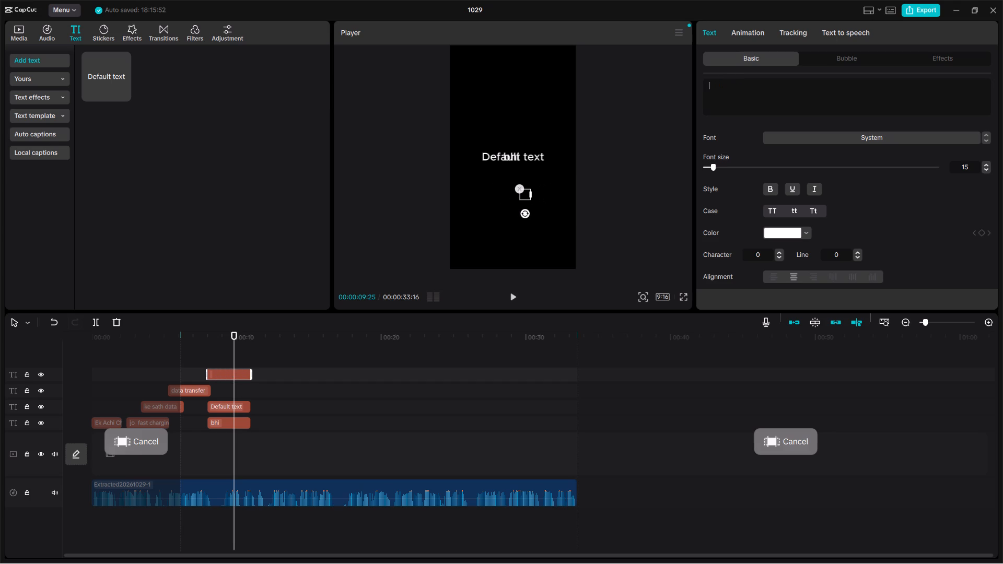
key(k)
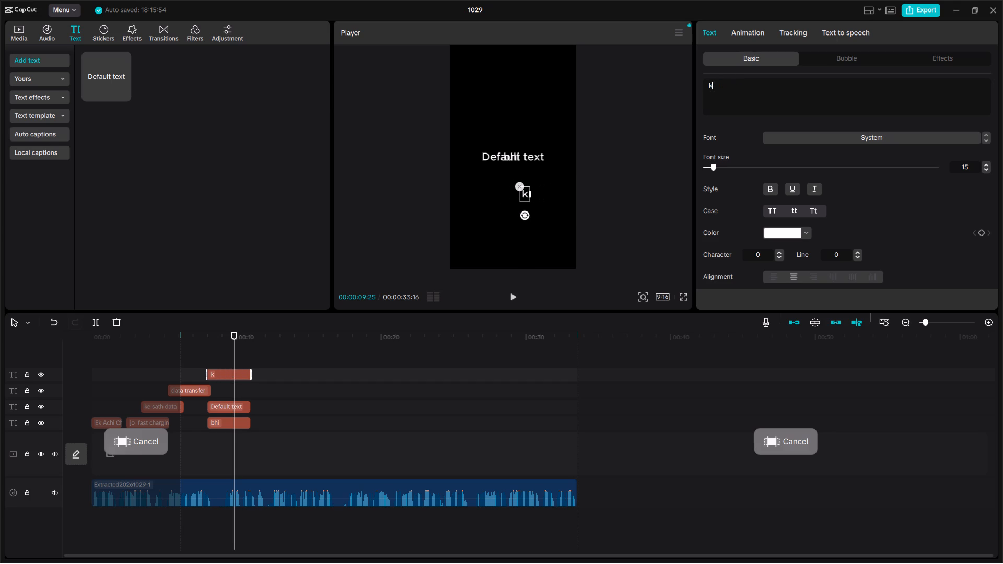
key(BackSpace)
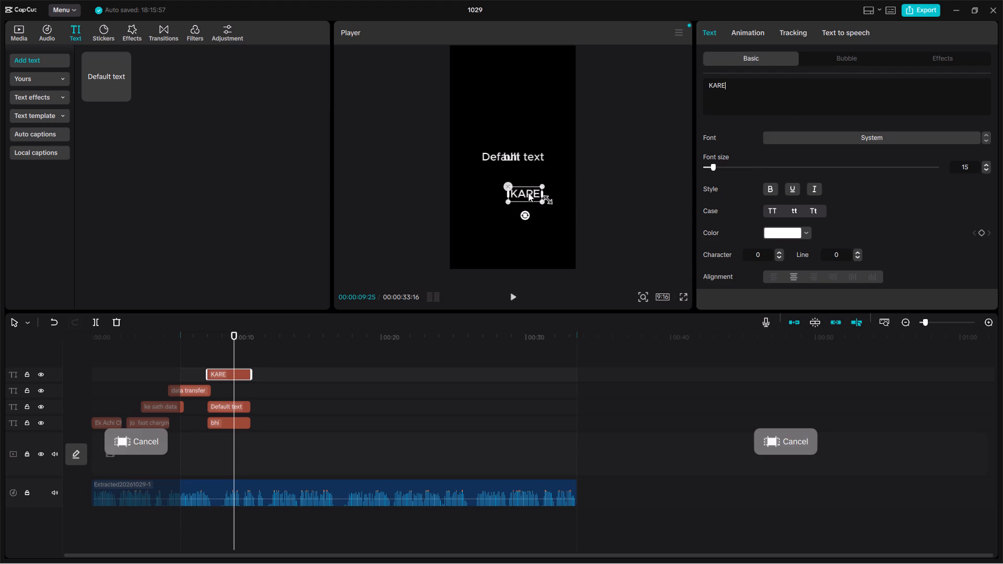
Centre the "KARE" text just below "bhi", enlarge it, and place the remaining default text underneath it in the frame.
drag(500, 156, 495, 172)
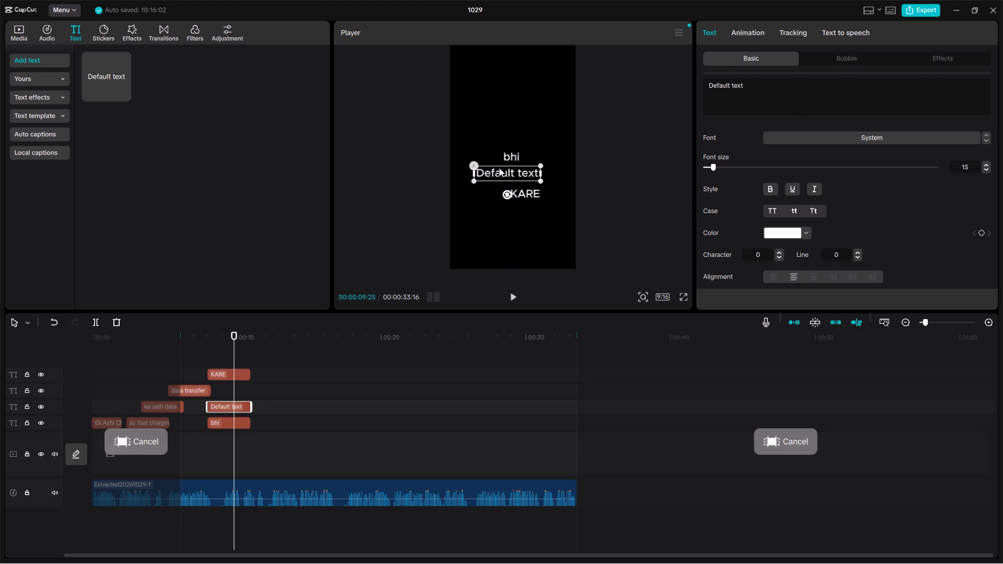
drag(519, 196, 505, 125)
drag(509, 175, 507, 220)
drag(508, 116, 506, 171)
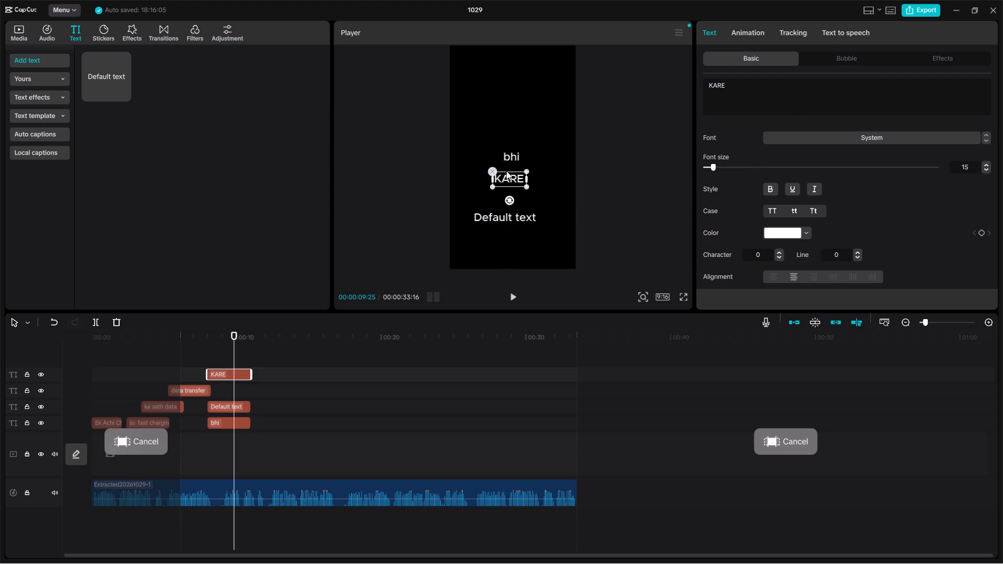
drag(506, 171, 507, 170)
drag(531, 165, 546, 158)
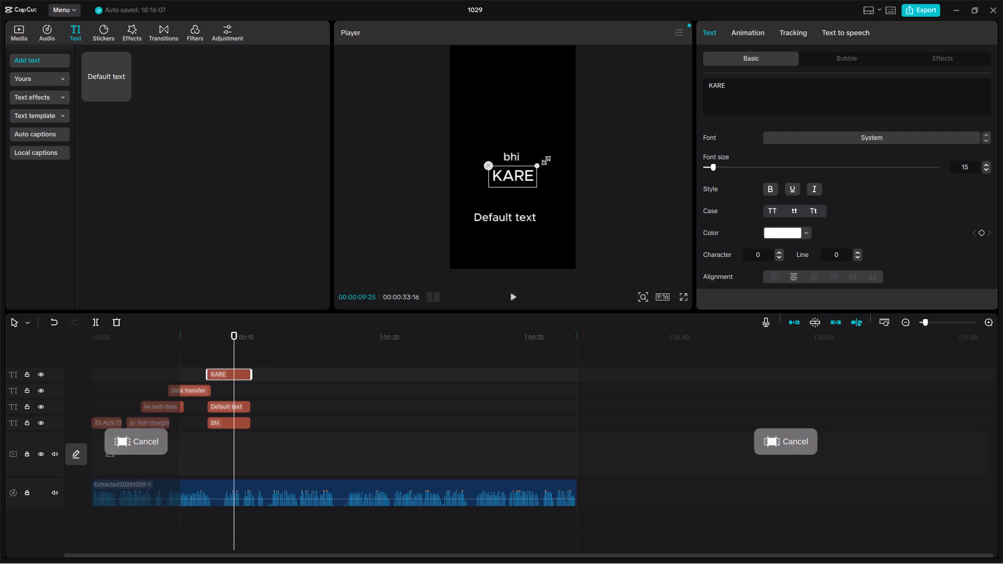
drag(546, 158, 556, 154)
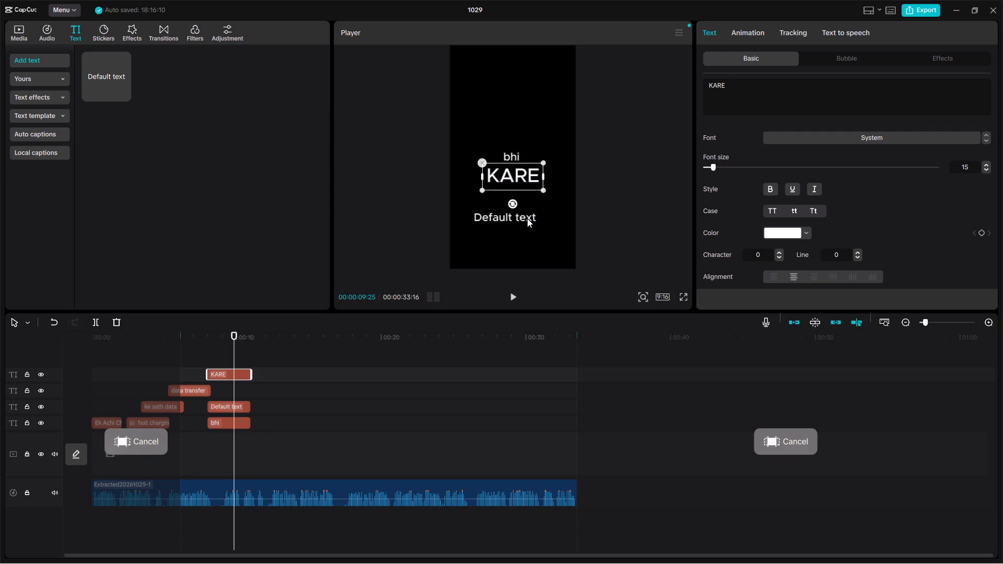
Play the narration from 00:00:05:01 and replay it from 00:00:03:13 to compare the text clips with the spoken words.
click(527, 218)
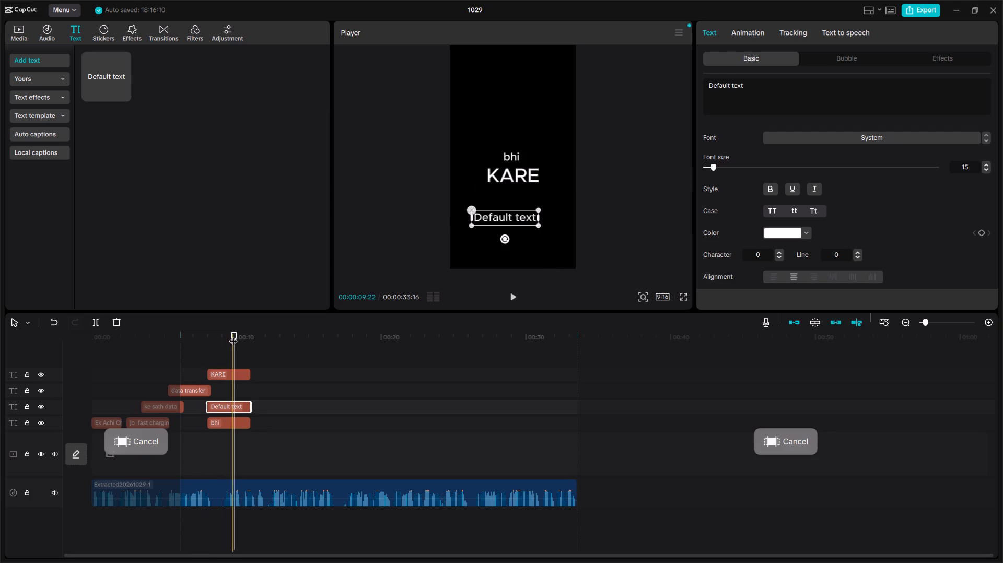
drag(232, 335, 162, 340)
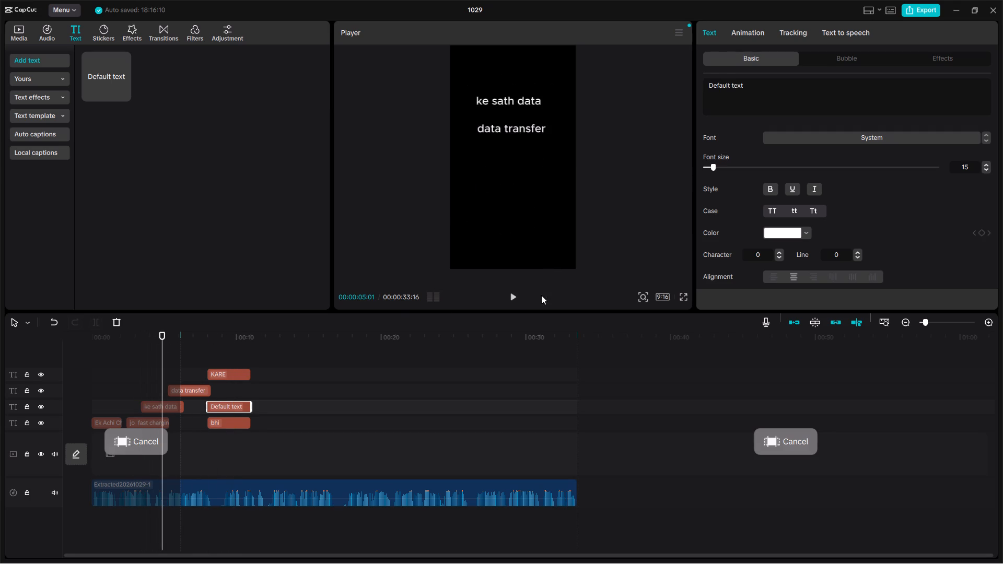
click(516, 298)
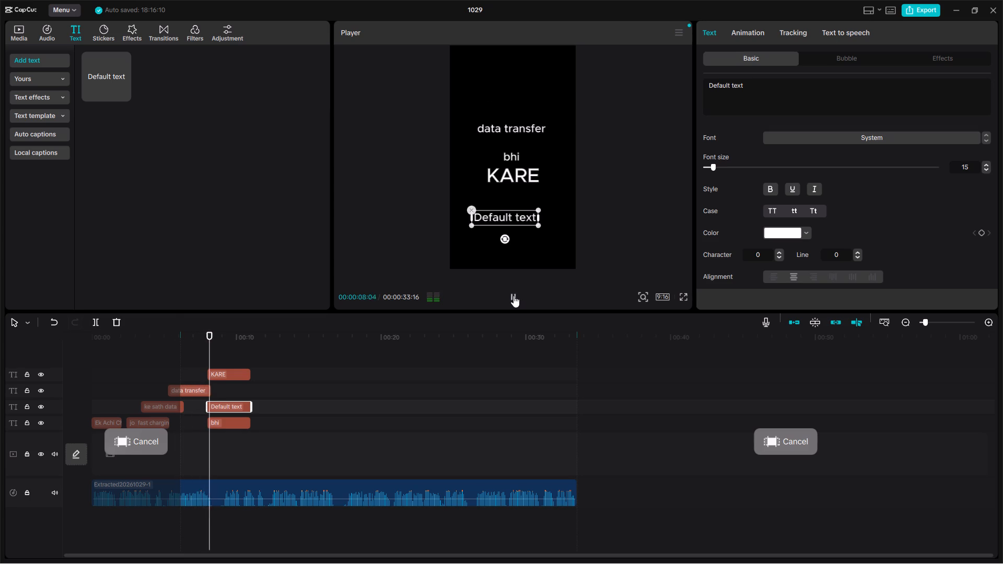
click(513, 296)
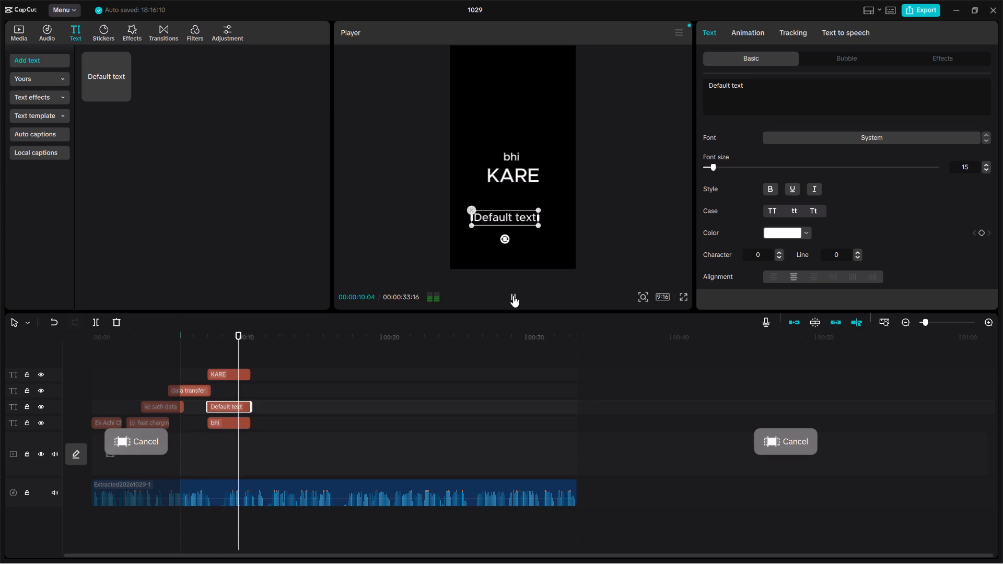
drag(240, 333, 188, 335)
click(516, 301)
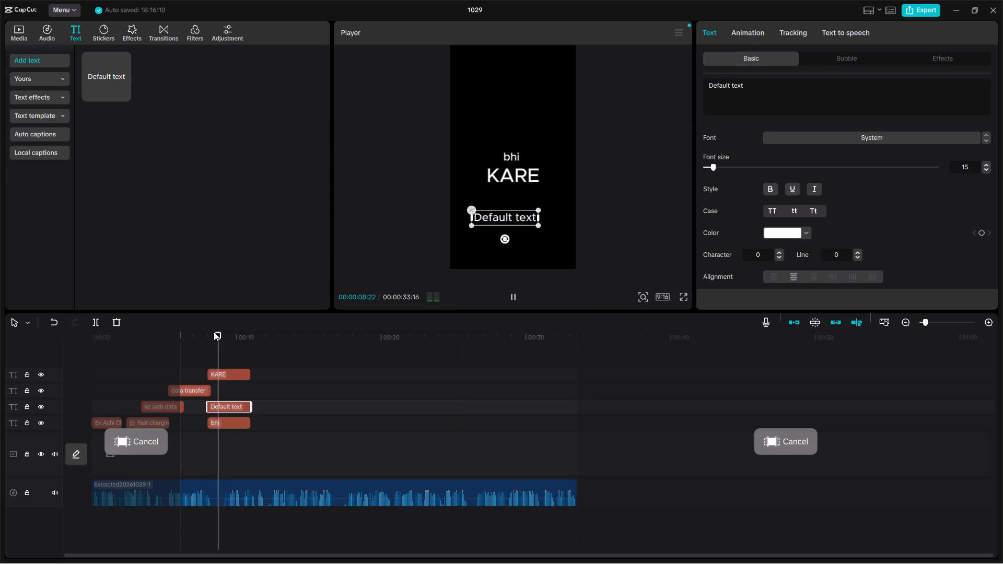
drag(216, 333, 142, 334)
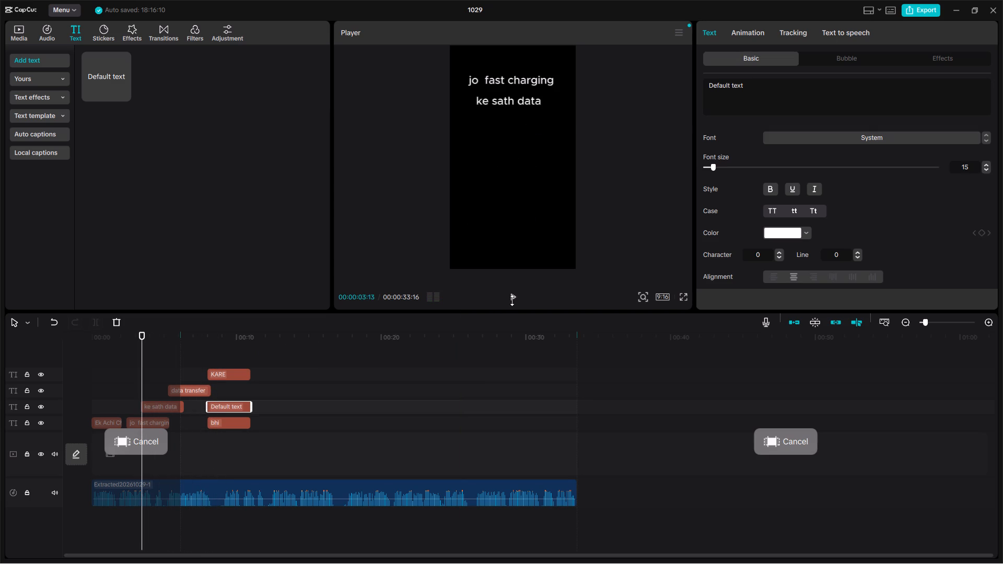
click(519, 300)
Clear the selected range on the timeline.
click(131, 442)
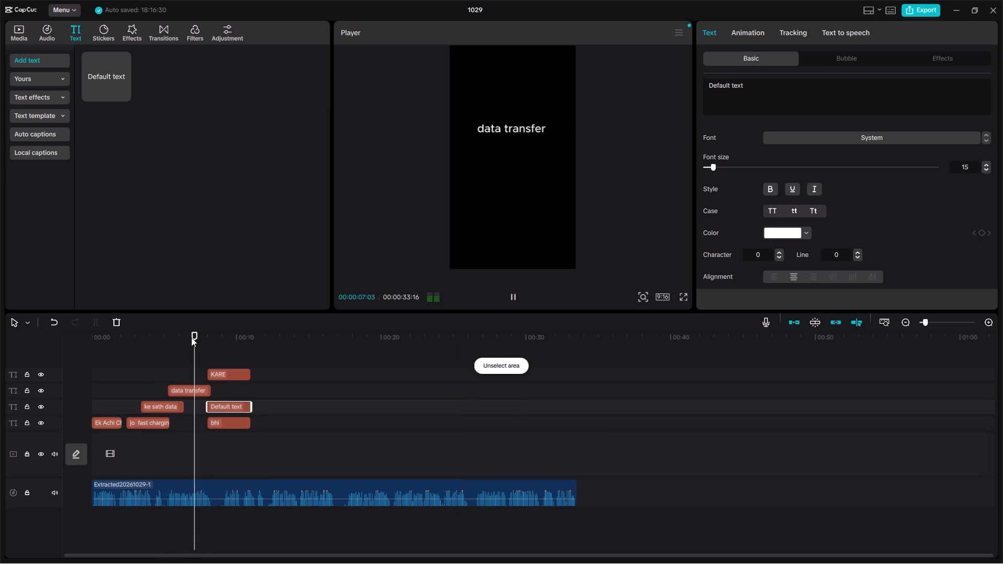
Play from the beginning, and shift "data transfer" to start at about 4 seconds and "ke sath data" at about 2.6 seconds.
click(211, 331)
drag(208, 334, 90, 336)
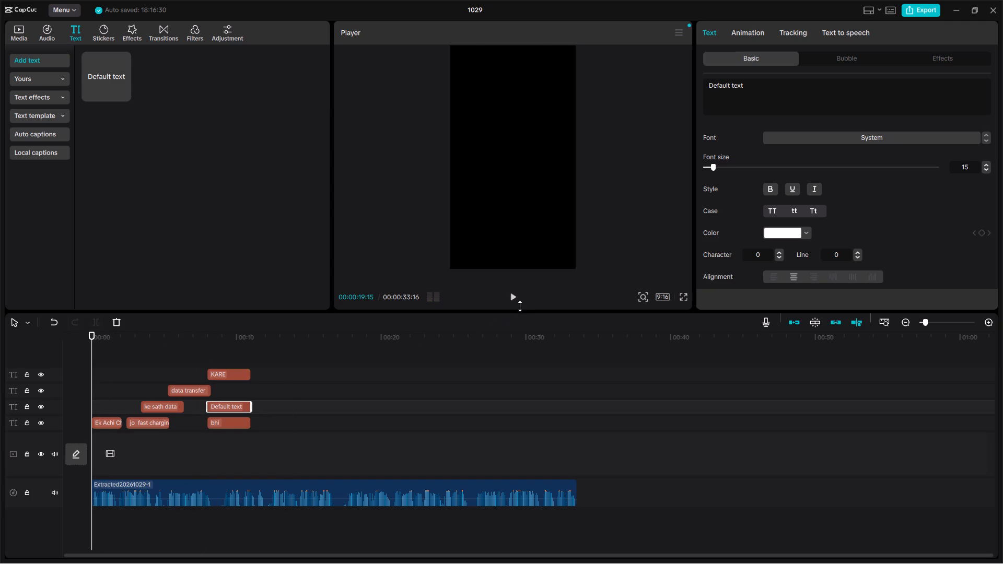
click(516, 302)
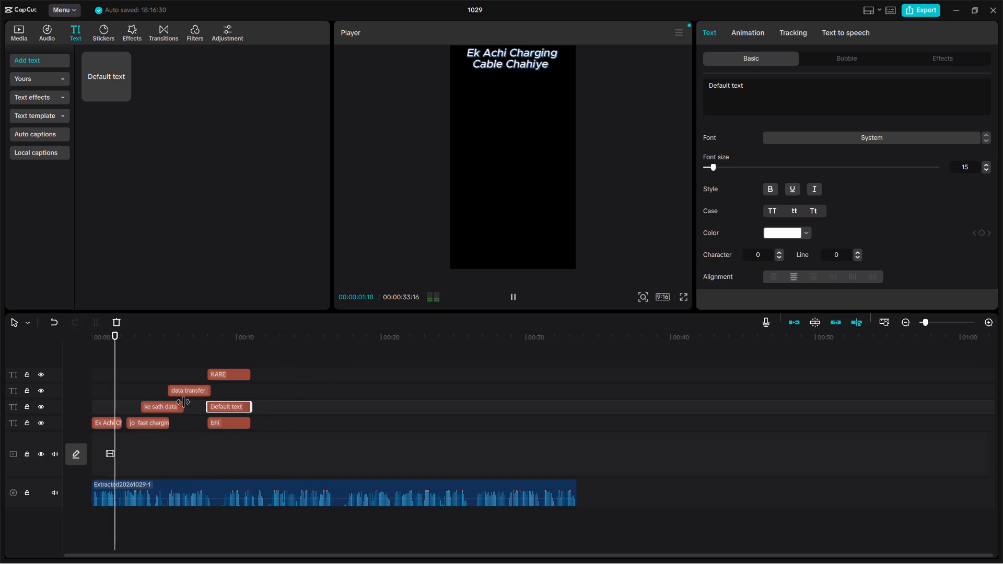
drag(182, 386, 178, 386)
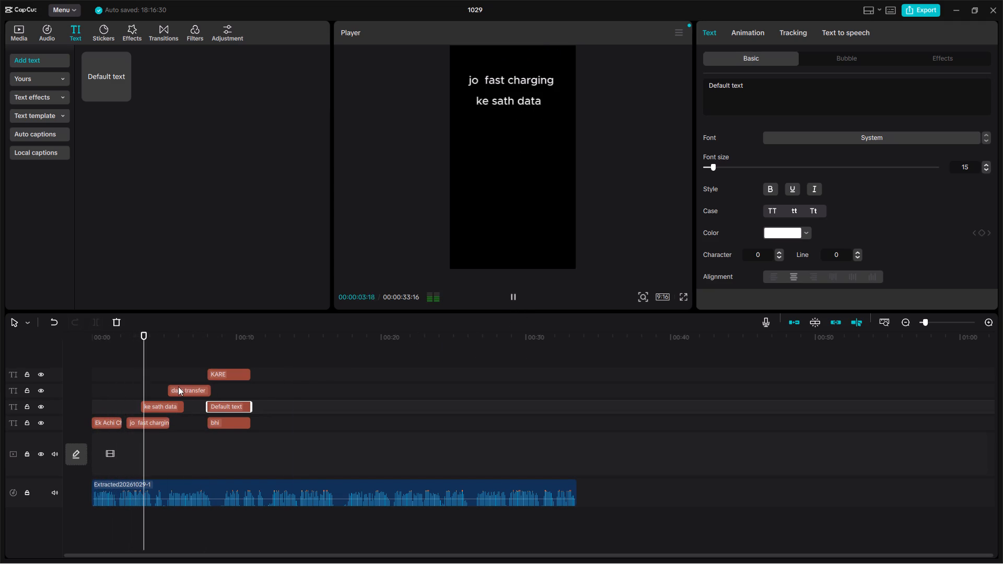
drag(178, 386, 162, 386)
drag(162, 407, 153, 410)
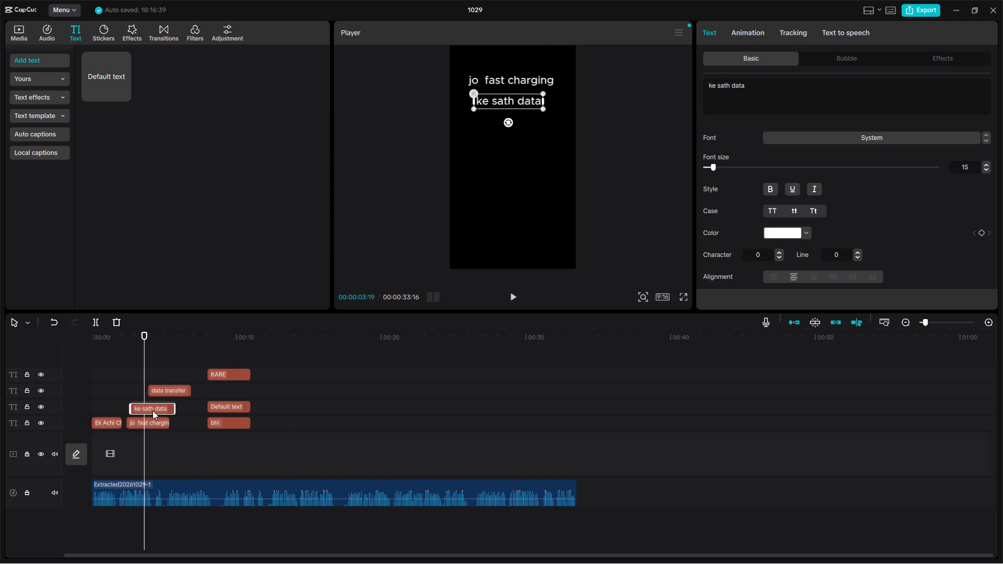
drag(153, 410, 151, 409)
click(162, 425)
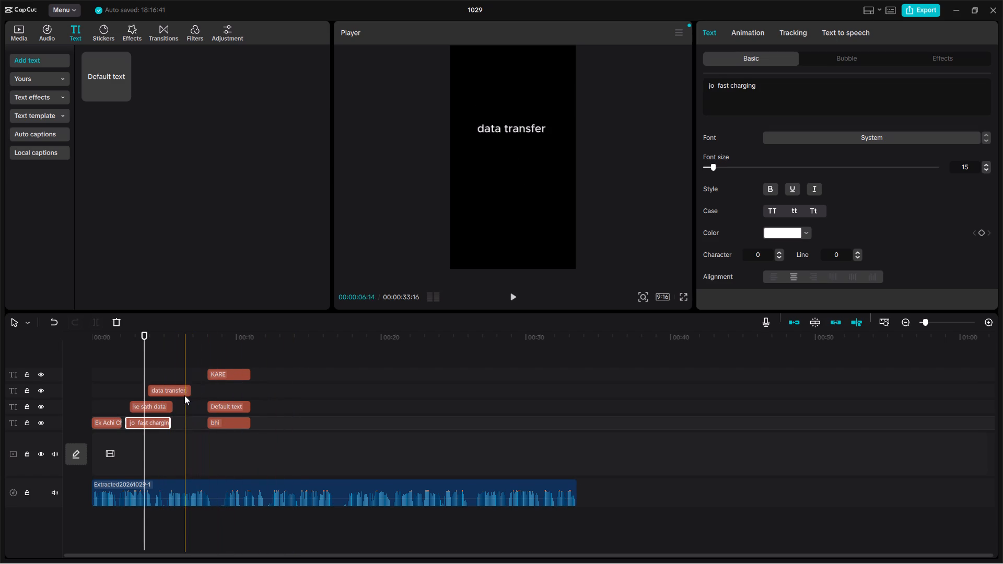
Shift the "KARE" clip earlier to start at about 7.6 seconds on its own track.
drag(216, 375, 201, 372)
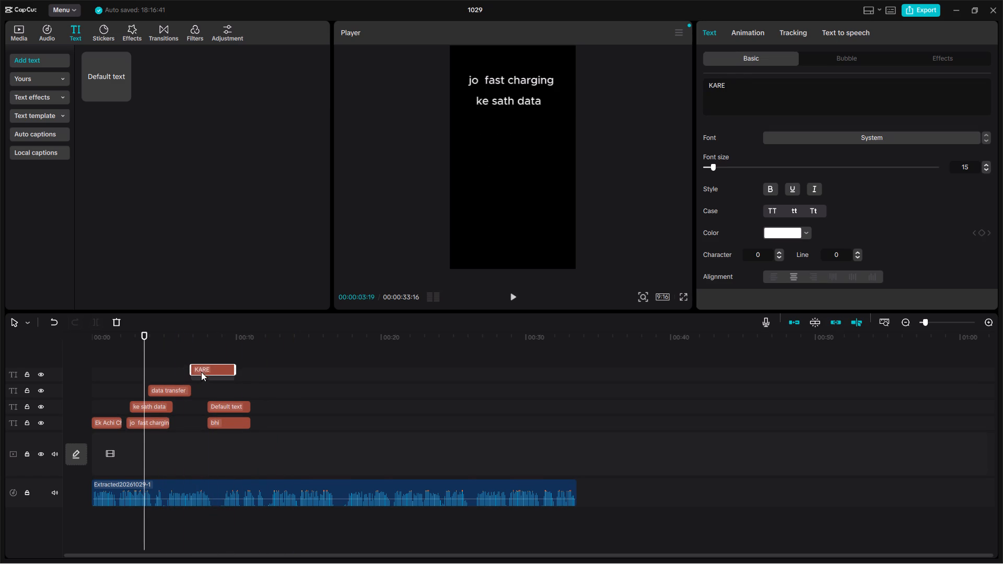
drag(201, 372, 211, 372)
Move the remaining default text clip to about 11 seconds and place "bhi" on the "ke sath data" track at about 6 seconds.
drag(218, 425, 194, 405)
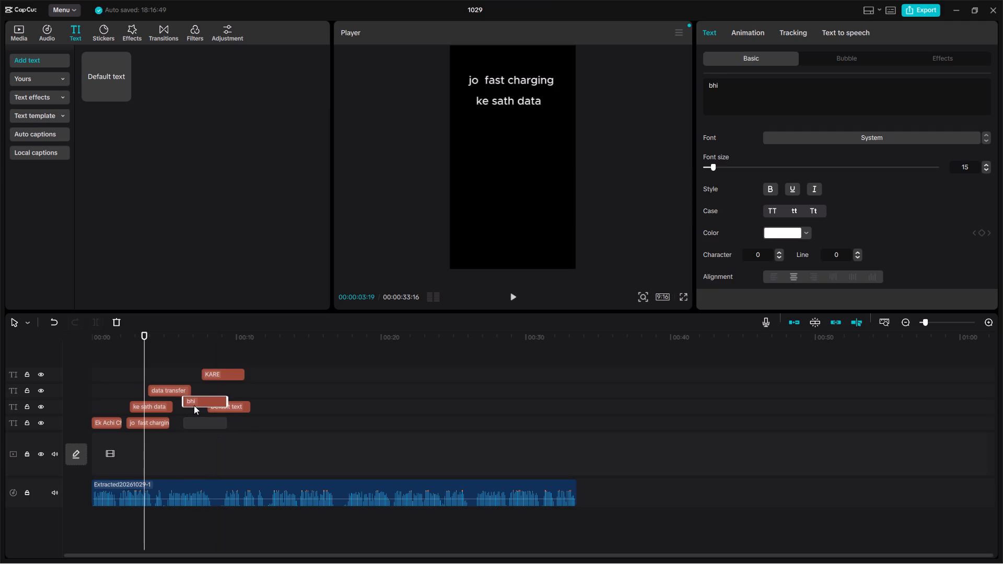
drag(194, 405, 194, 406)
drag(230, 403, 273, 403)
drag(201, 421, 195, 405)
Place the "KARE" clip right after "data transfer" on the same track at about 7 seconds, and play from 00:00:03:19 to check.
drag(231, 373, 223, 390)
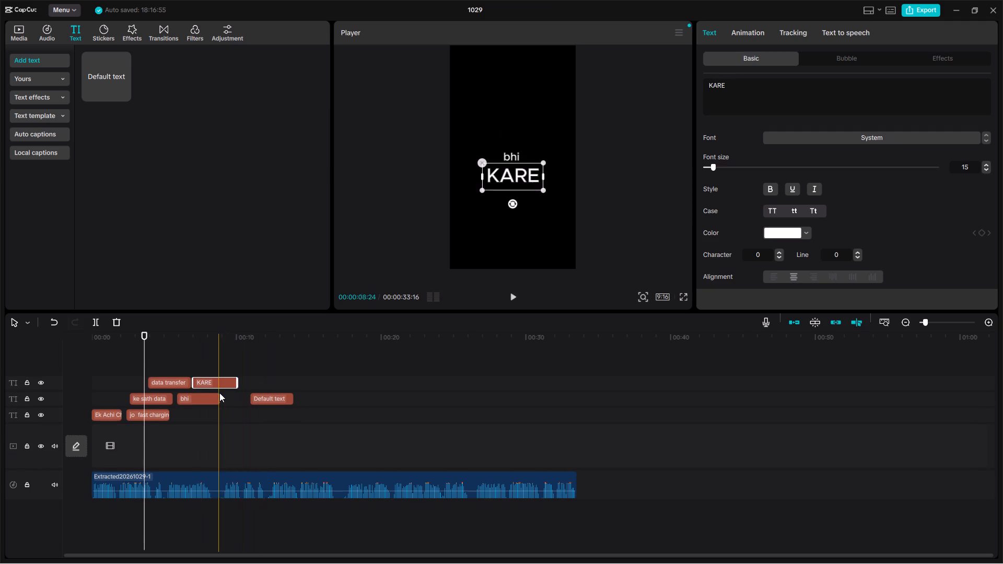
click(514, 300)
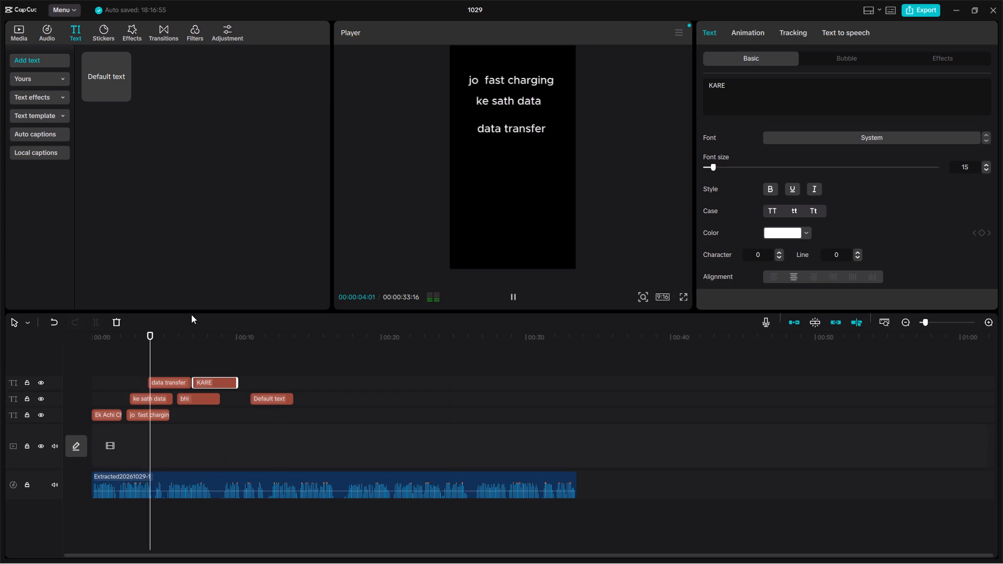
Play from the beginning and lower the "Ek Achi Charging Cable Chahiye" title slightly in the frame, keeping it near the top.
drag(161, 339, 45, 339)
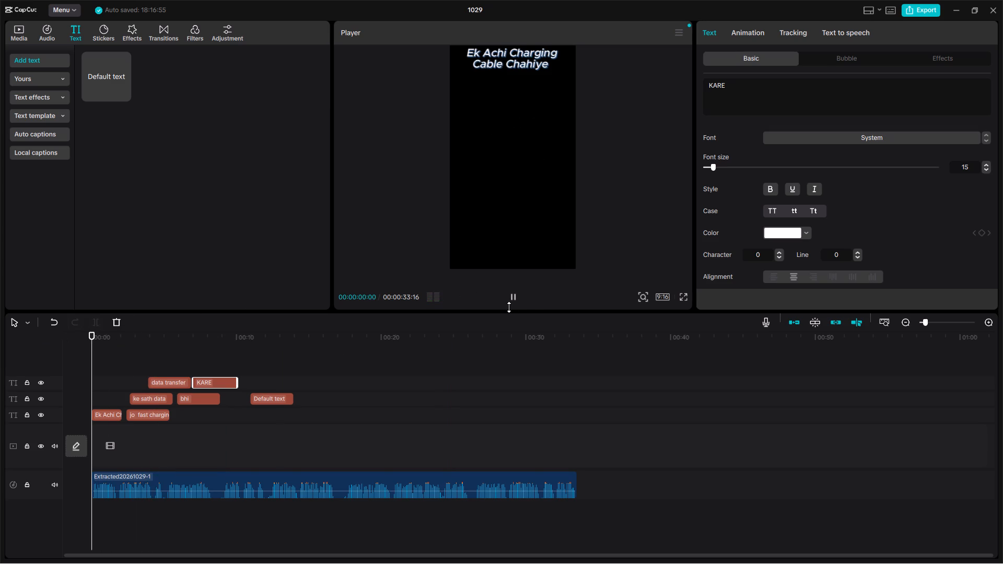
click(513, 299)
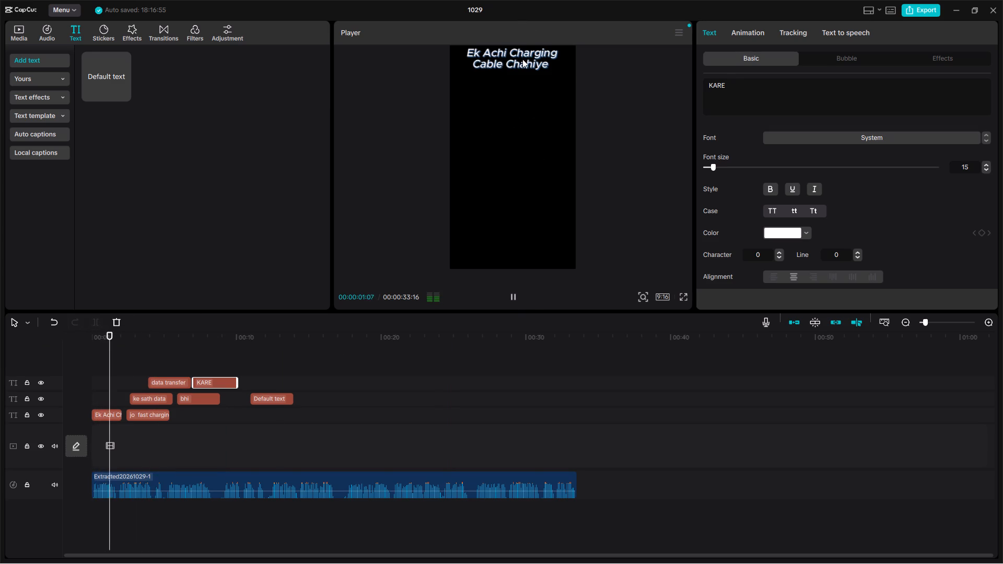
drag(522, 59, 523, 76)
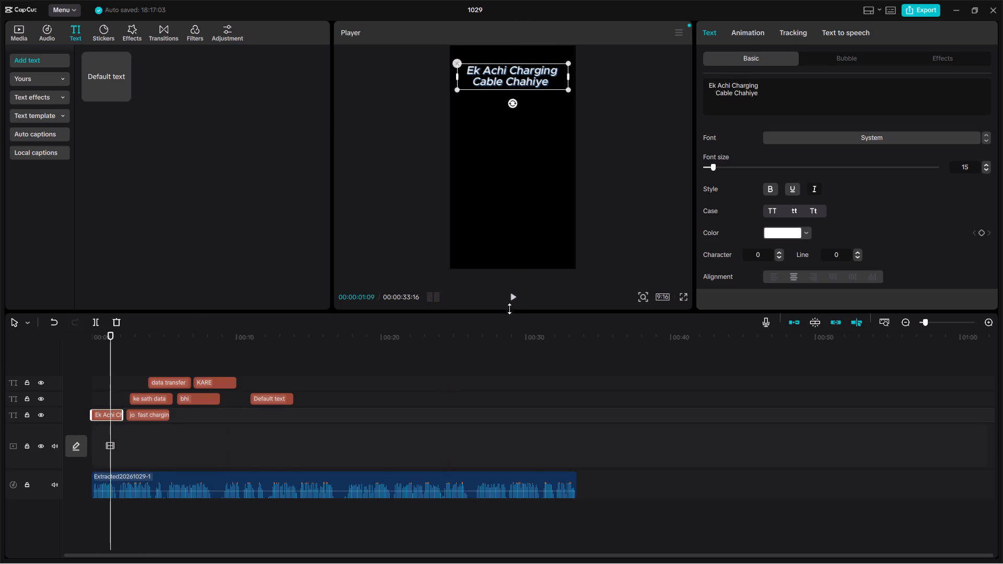
Play on to 00:00:03:18, and lower "jo fast charging" slightly and "ke sath data" further, leaving a clear gap between the two lines.
click(513, 300)
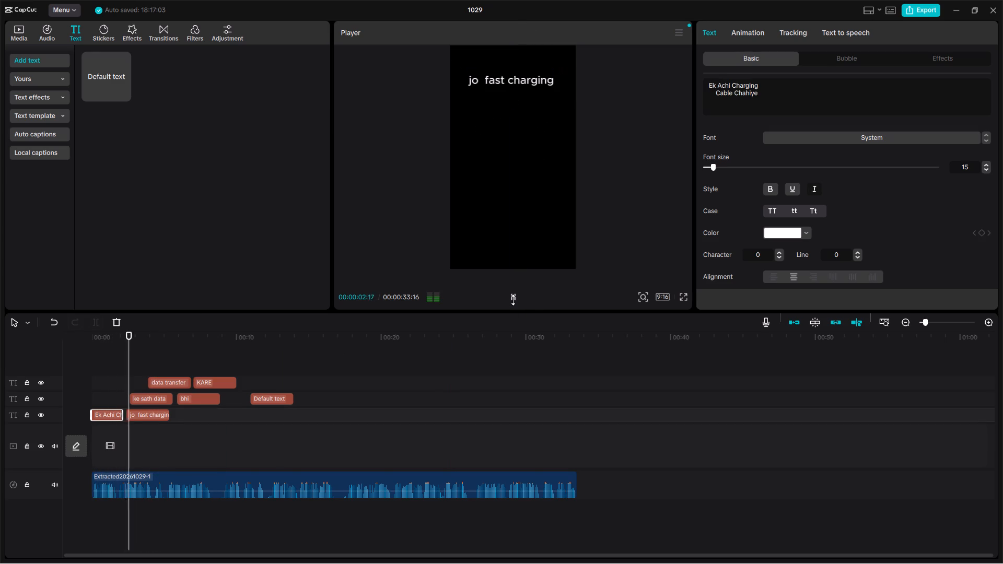
drag(505, 75, 516, 75)
drag(510, 80, 514, 80)
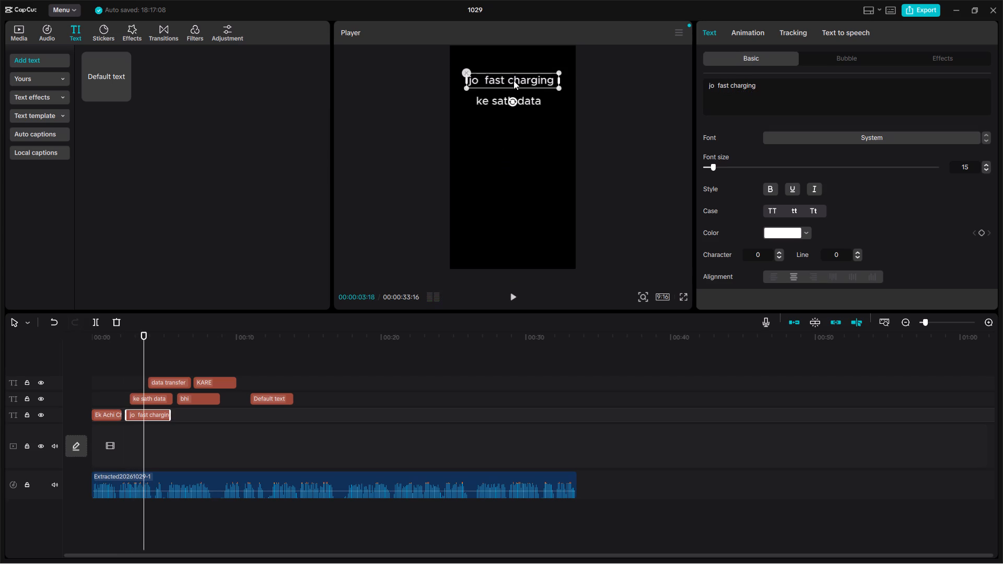
drag(514, 80, 521, 79)
drag(513, 79, 498, 79)
drag(503, 79, 492, 76)
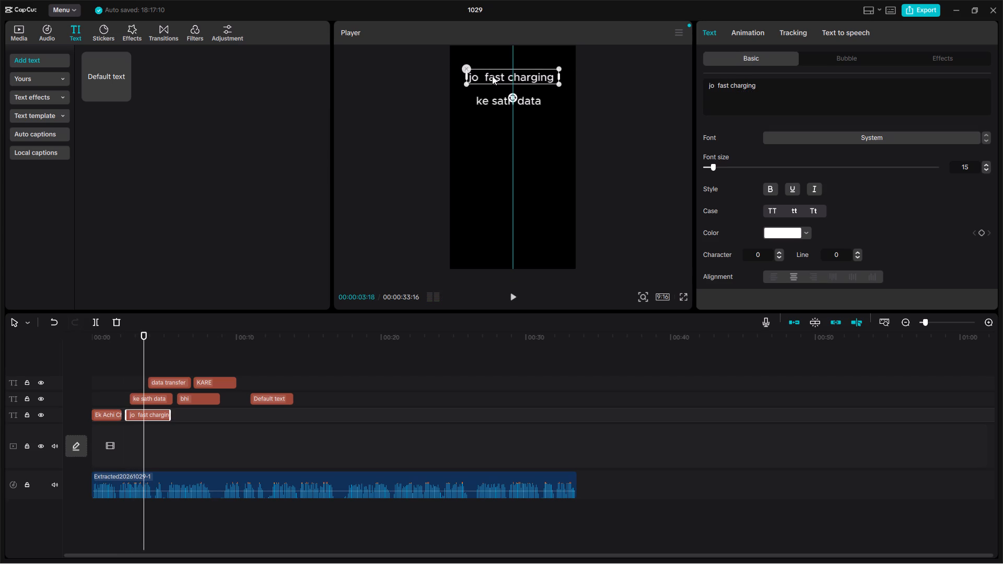
drag(492, 76, 495, 84)
drag(493, 107, 496, 140)
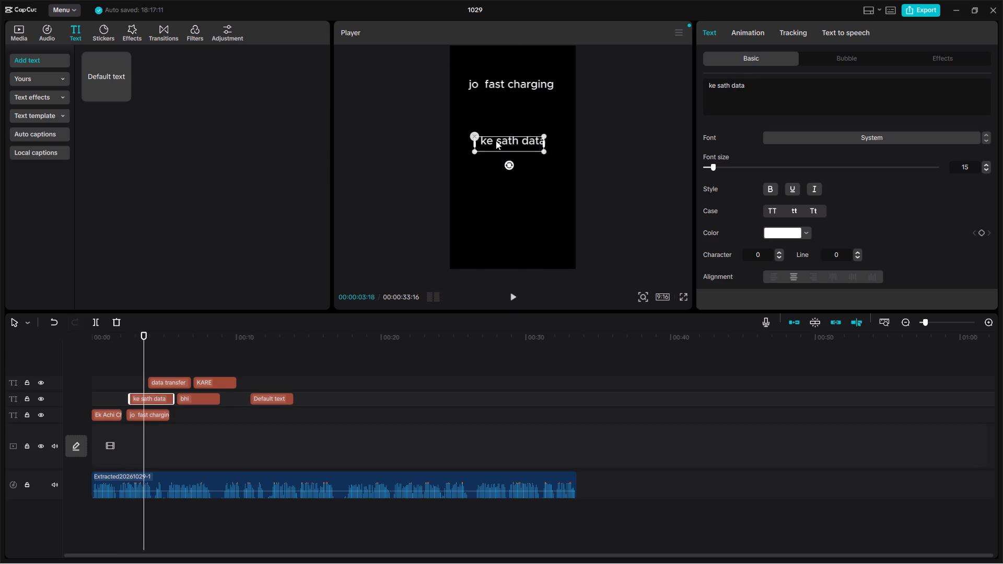
drag(496, 140, 496, 122)
click(504, 83)
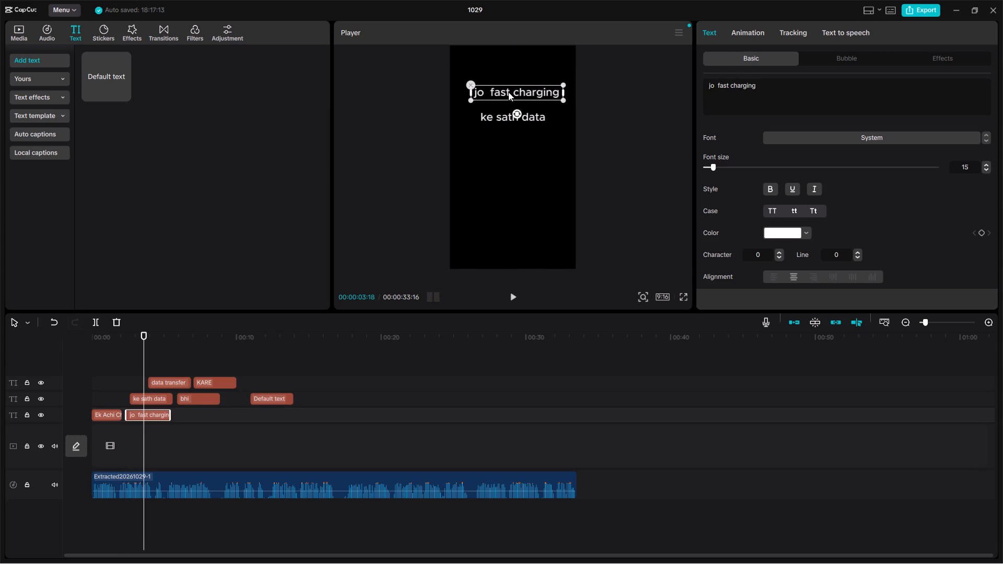
Lower the "data transfer" text in the frame so it clears "ke sath data", and replay from about 2.5 seconds to check.
click(508, 295)
click(513, 288)
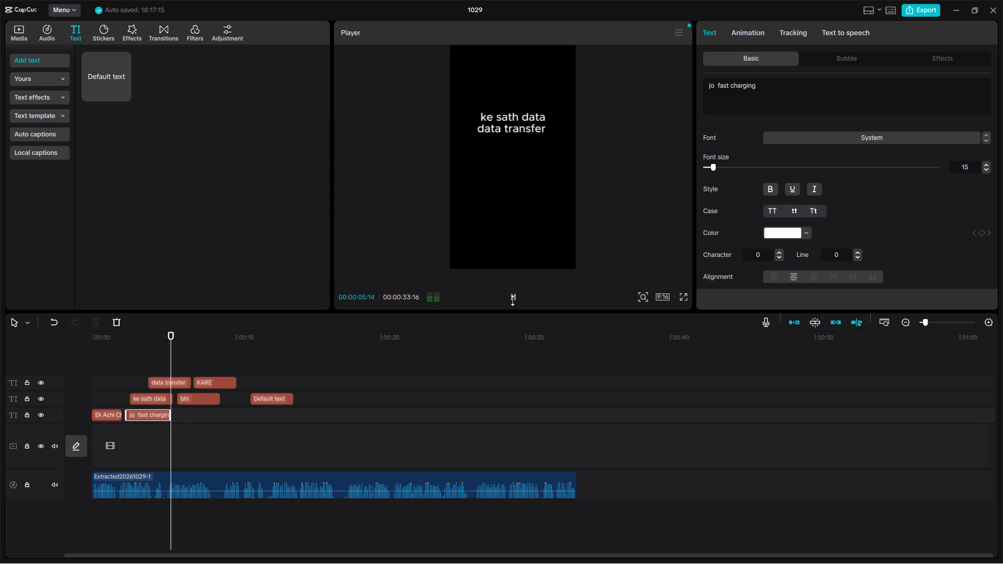
click(512, 300)
drag(512, 130, 512, 143)
drag(512, 132, 512, 151)
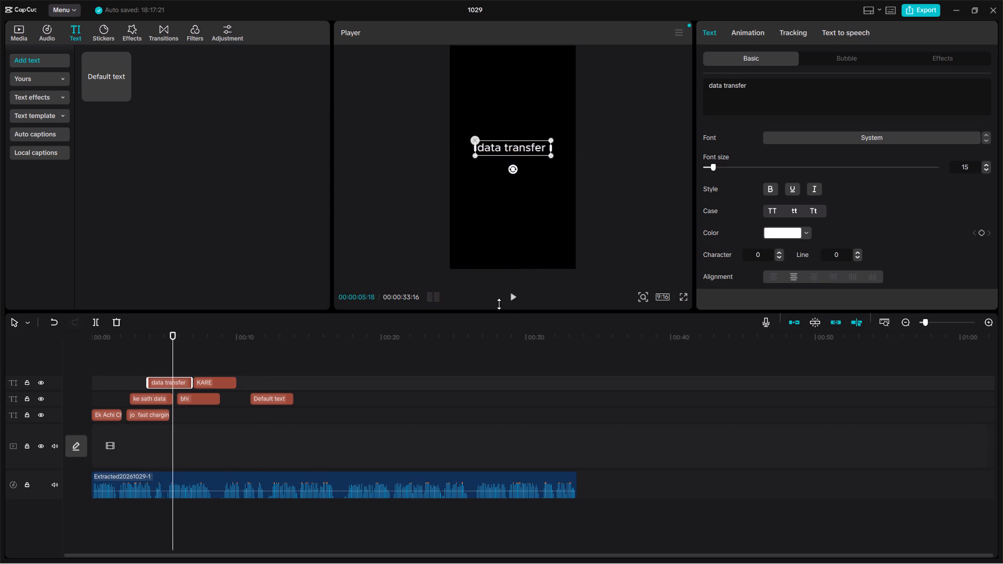
drag(170, 332, 166, 332)
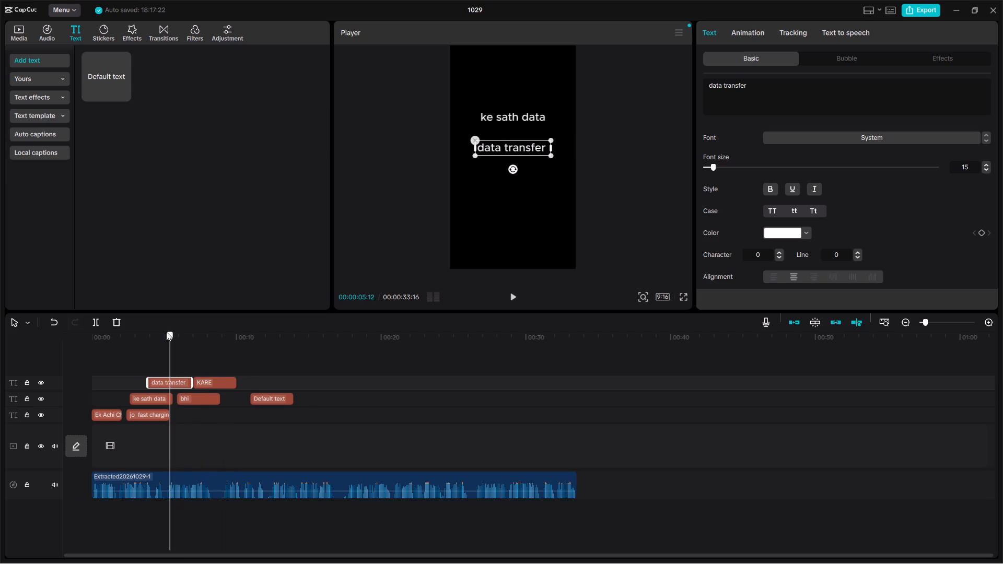
drag(166, 332, 130, 330)
click(514, 297)
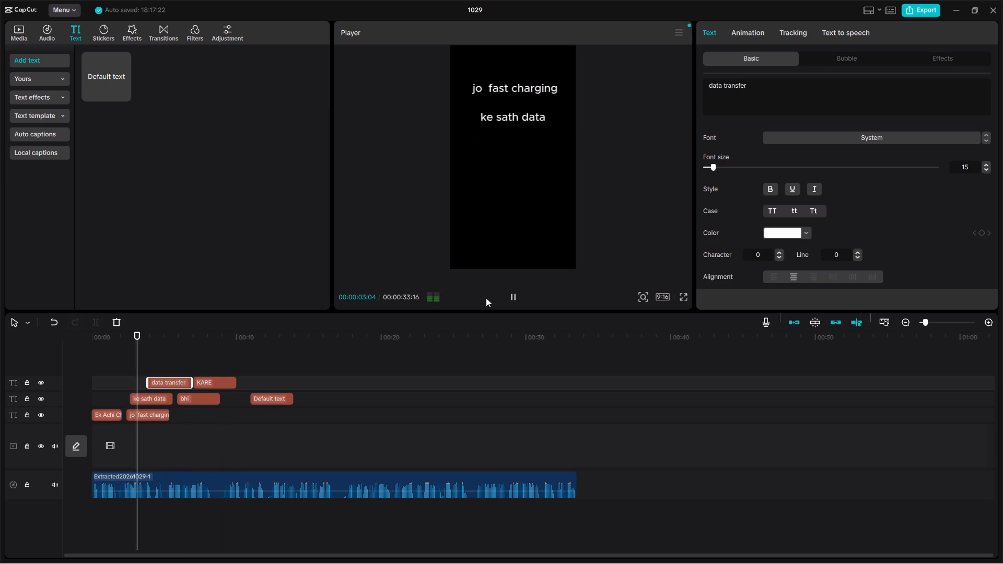
click(511, 292)
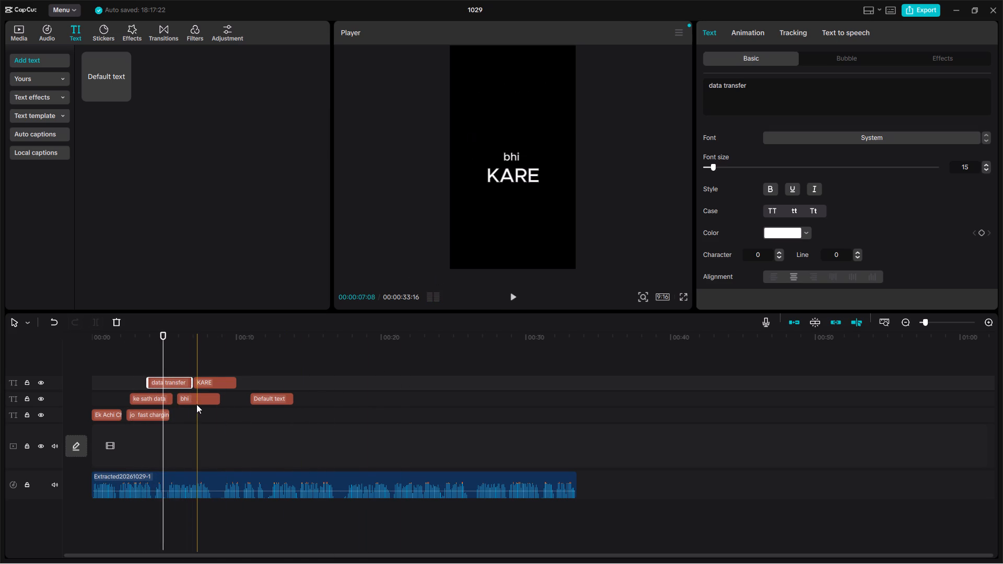
Delete the unused default text clip that starts at about 11 seconds.
click(280, 392)
click(277, 397)
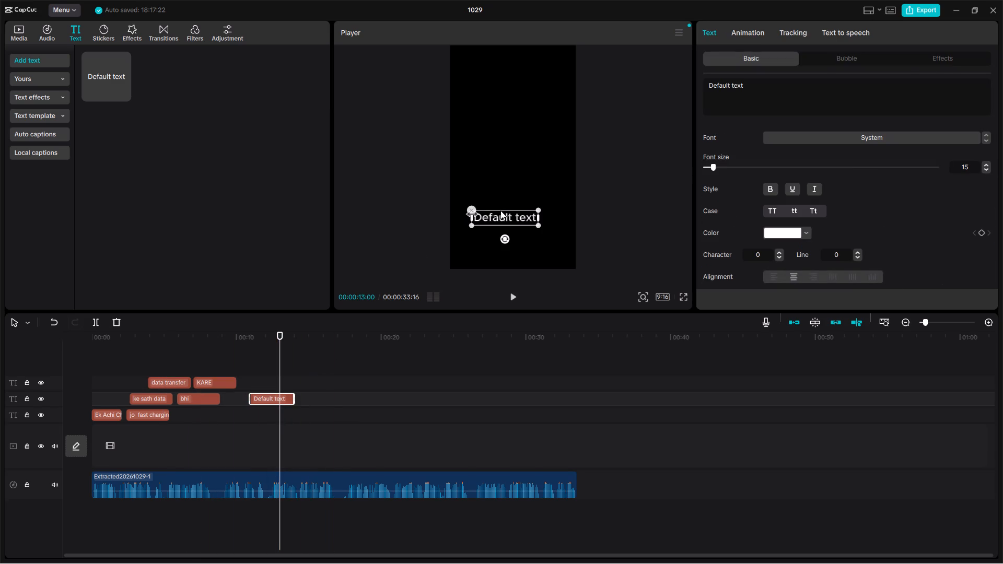
key(BackSpace)
key(t)
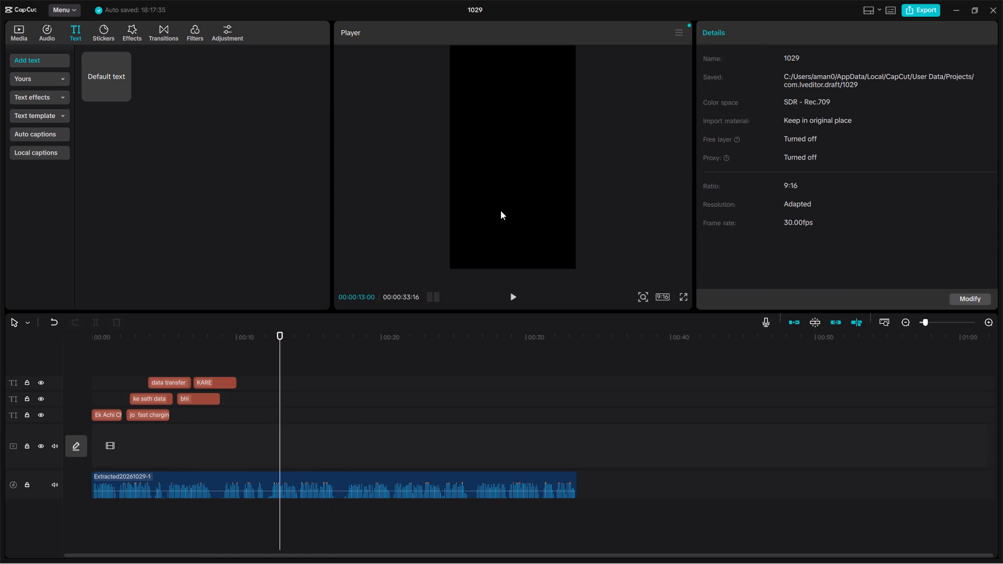
Add a new default text clip at 00:00:13:00 and replace its wording with "Toh bhai".
click(103, 82)
click(131, 89)
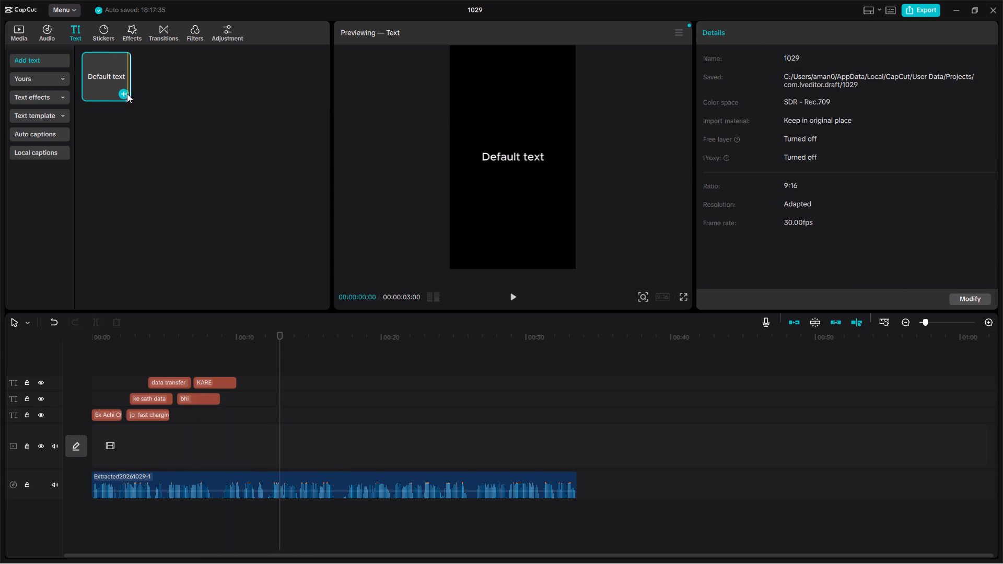
click(127, 93)
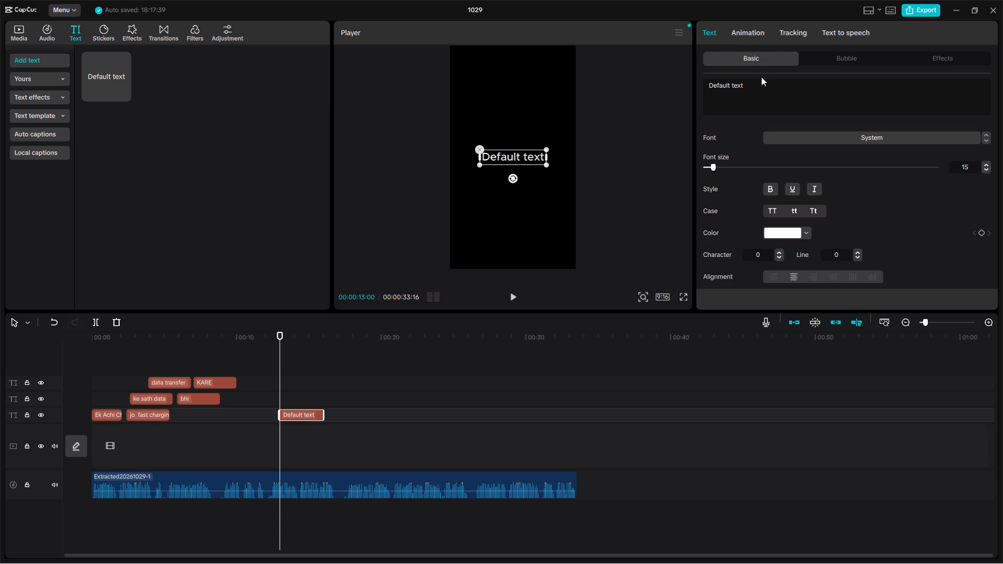
drag(761, 77, 705, 87)
drag(765, 86, 675, 93)
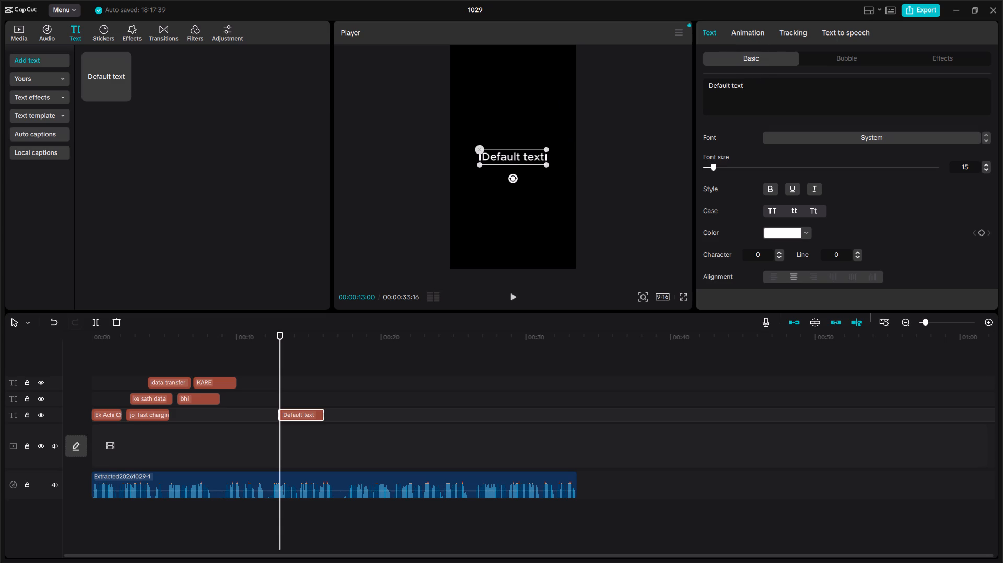
click(758, 88)
key(BackSpace)
key(BackSpace)
key(BackSpace)
key(BackSpace)
key(BackSpace)
key(BackSpace)
key(BackSpace)
key(BackSpace)
key(BackSpace)
key(BackSpace)
key(BackSpace)
key(BackSpace)
key(BackSpace)
key(BackSpace)
key(BackSpace)
key(BackSpace)
key(BackSpace)
key(BackSpace)
key(BackSpace)
key(BackSpace)
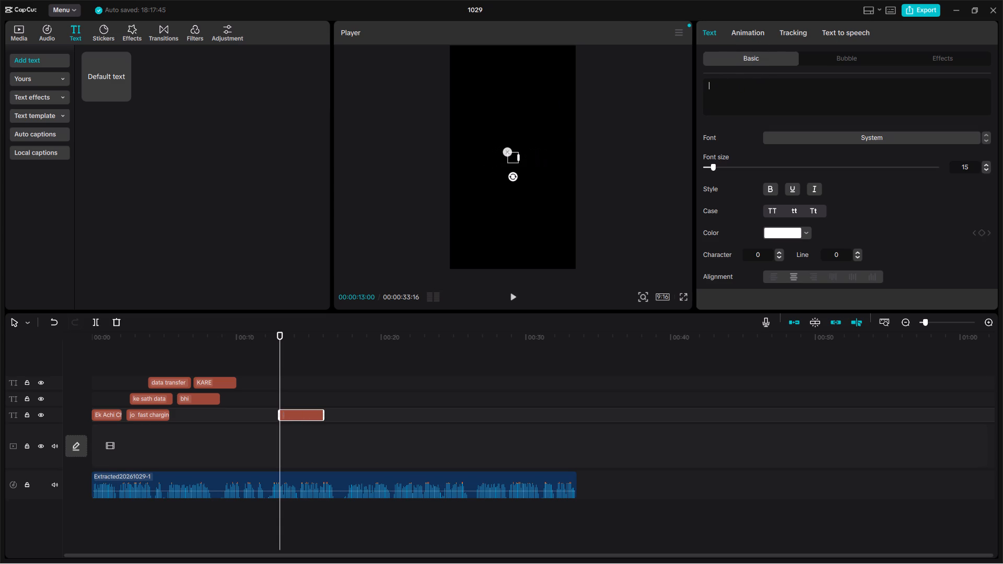
key(t)
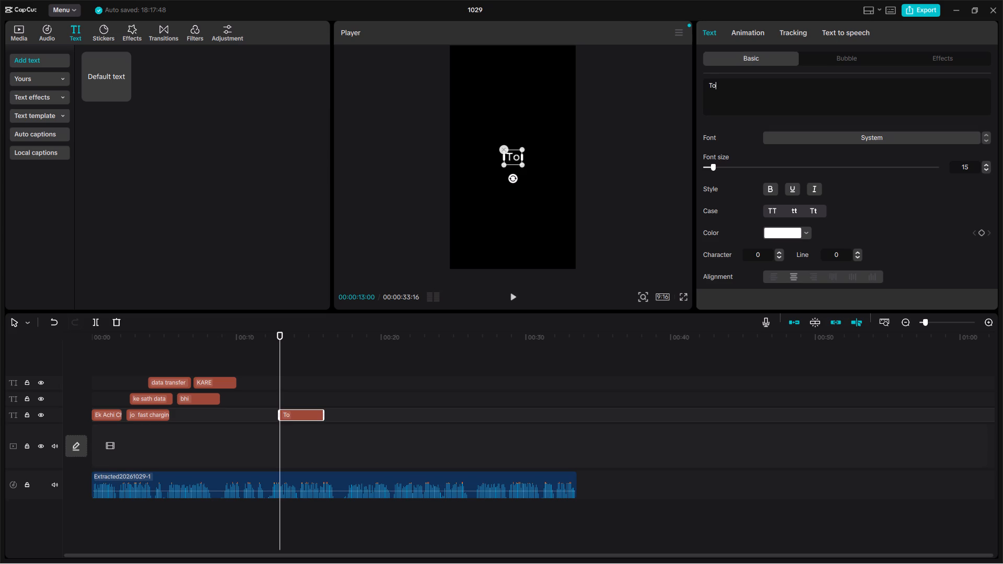
text(bhai)
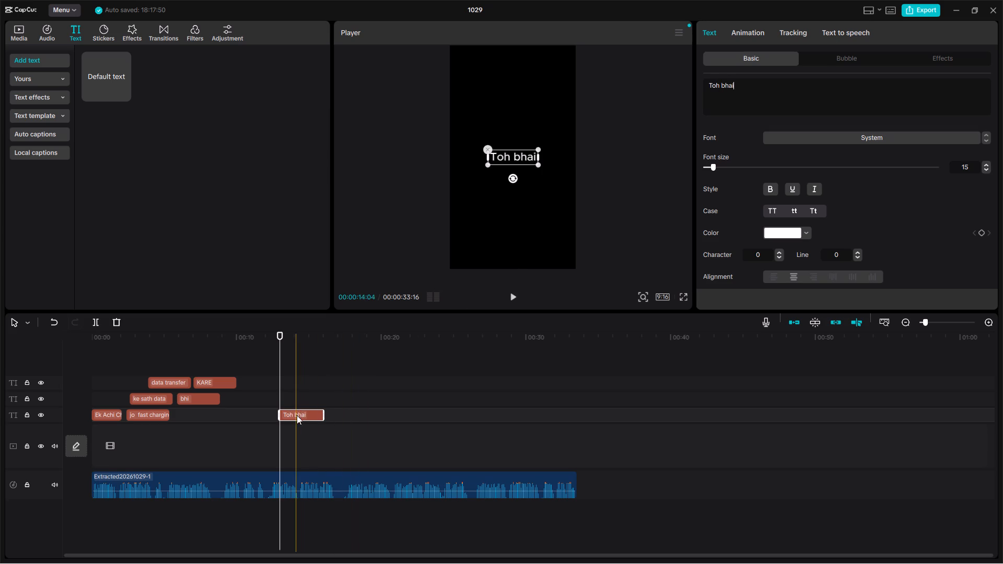
Move the "Toh bhai" clip to its own new track above "KARE", starting at about 8.3 seconds.
drag(295, 417, 214, 371)
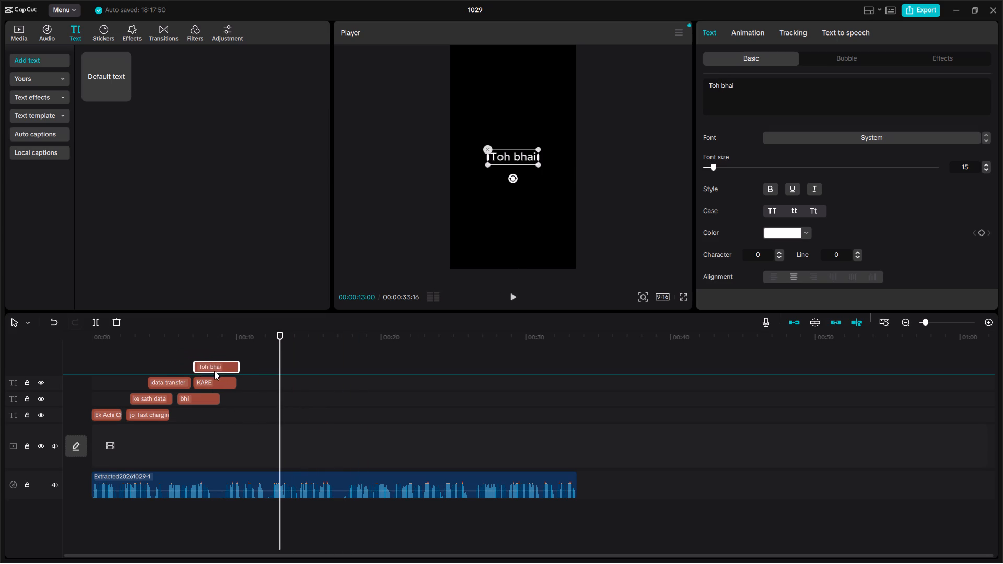
drag(214, 371, 228, 371)
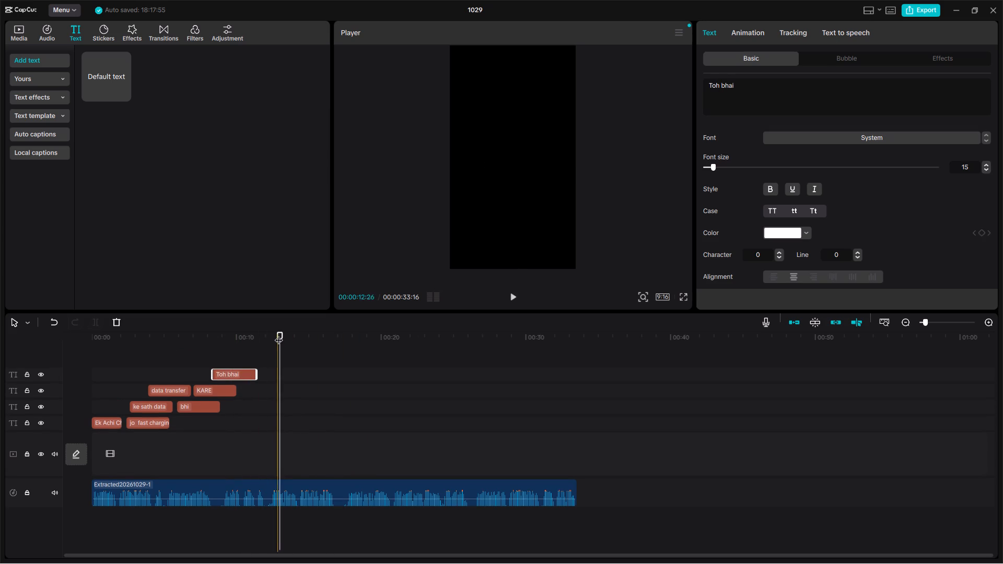
At 00:00:09:22, raise the "Toh bhai" text in the frame so it sits centred well above "KARE".
drag(278, 330, 229, 338)
click(507, 156)
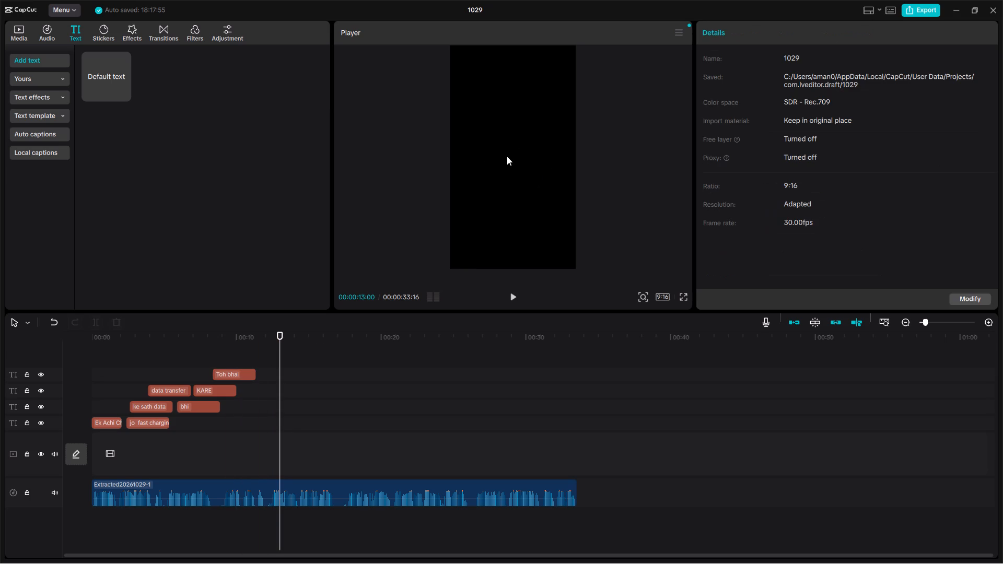
click(232, 362)
click(236, 369)
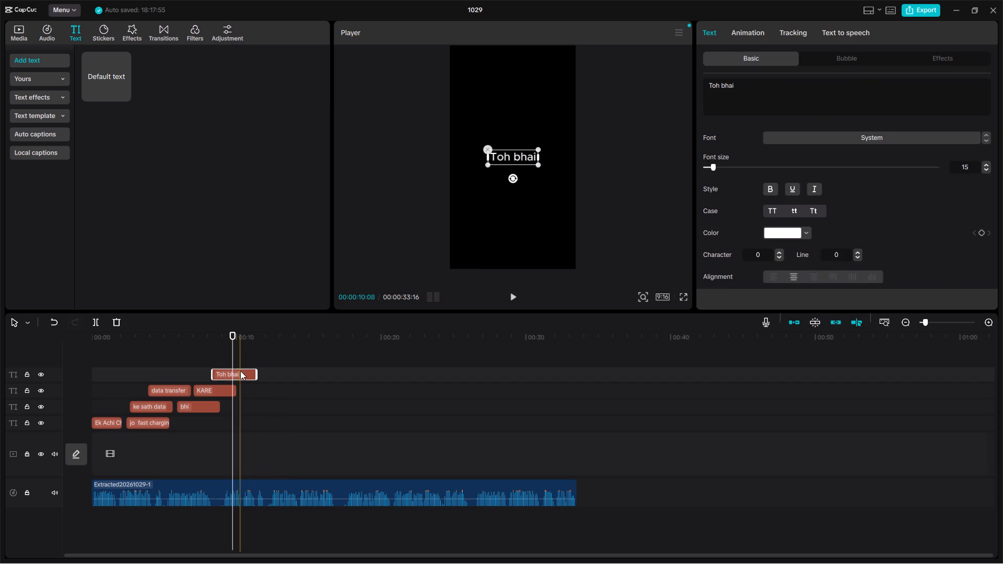
drag(516, 157, 516, 148)
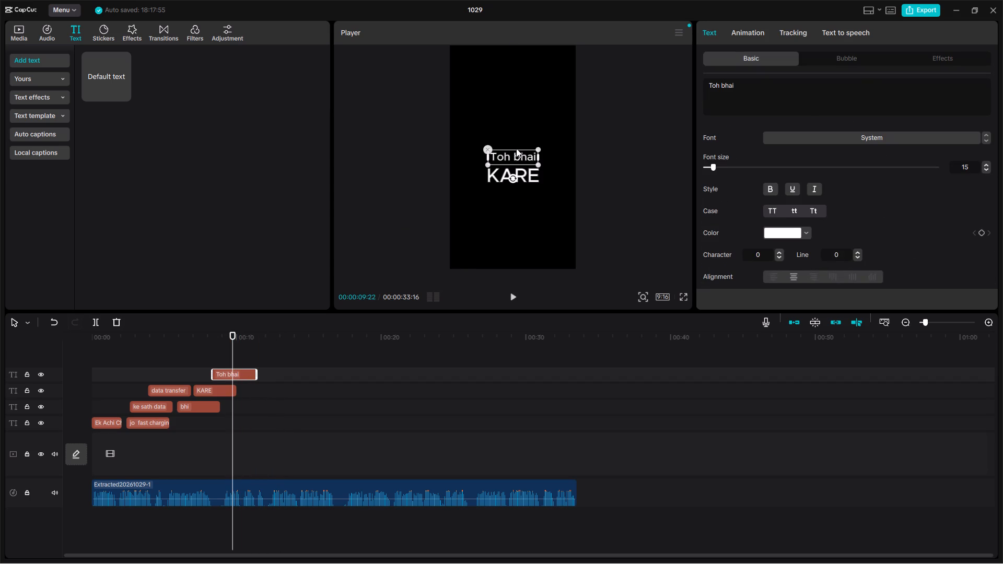
drag(516, 148, 517, 146)
drag(516, 151, 521, 121)
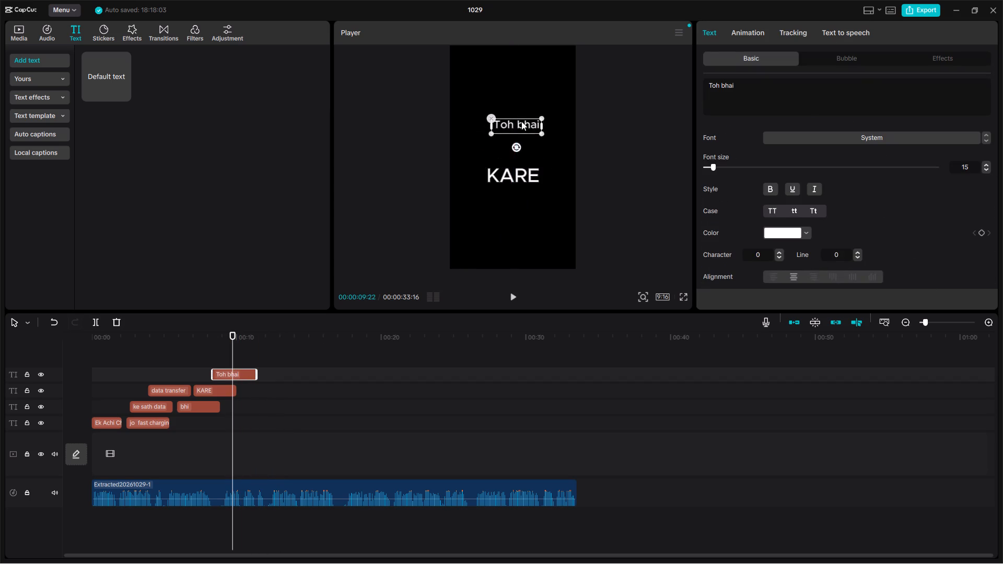
drag(521, 121, 514, 126)
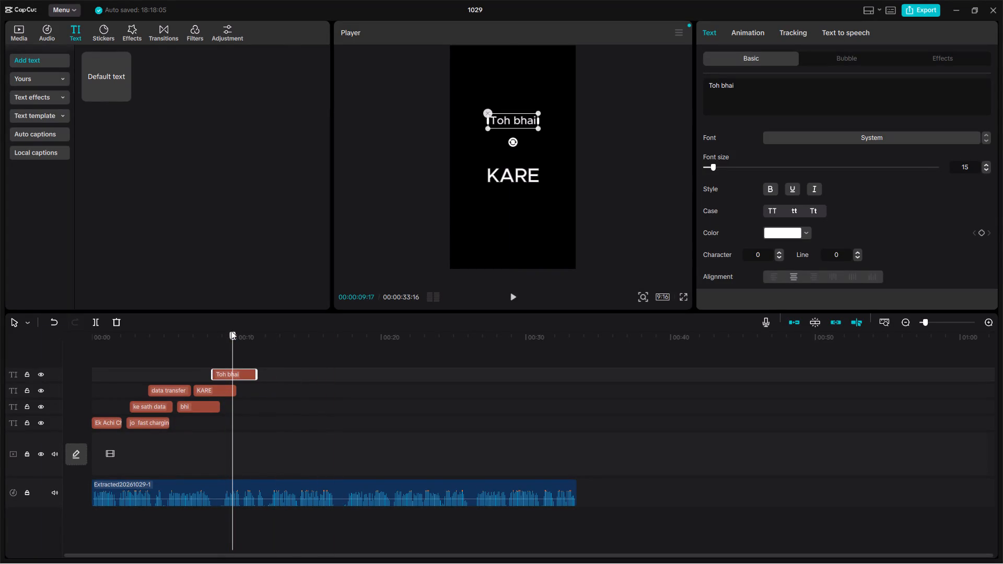
Play from the beginning, shift "jo fast charging" to about 2.1 seconds on the "Toh bhai" track, and play to 00:00:04:09 to check.
drag(231, 331, 174, 337)
drag(233, 335, 72, 346)
click(515, 299)
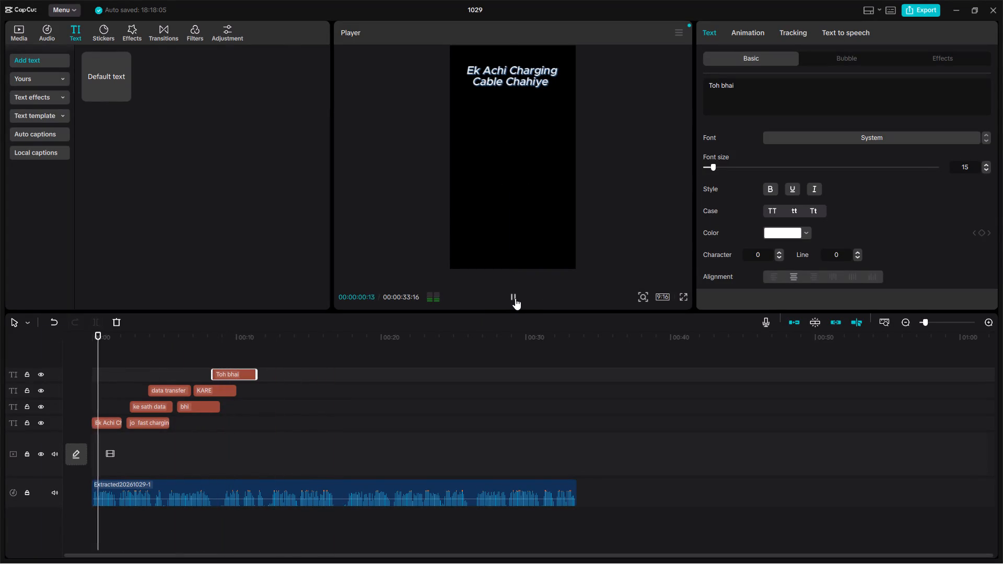
click(515, 298)
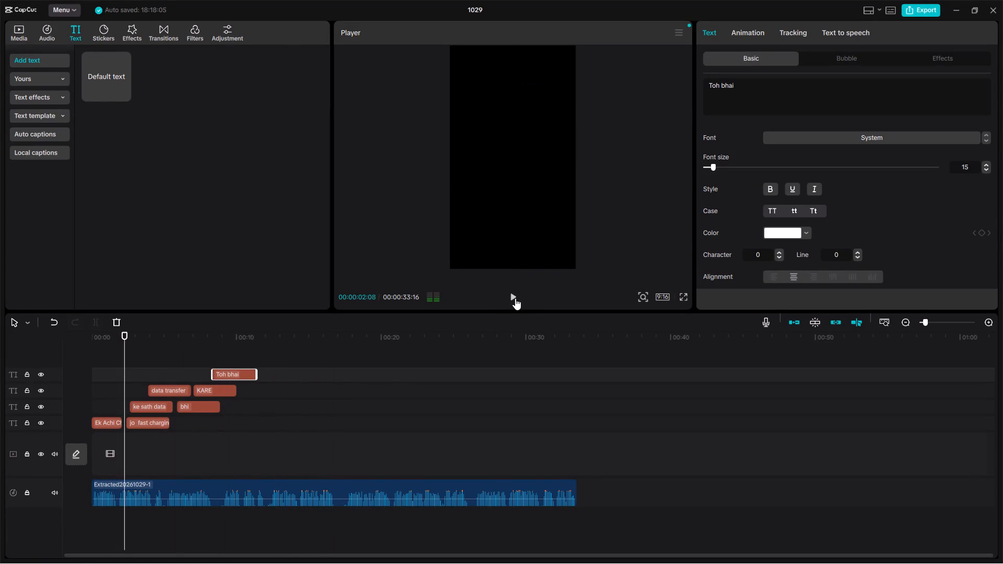
drag(155, 421, 145, 424)
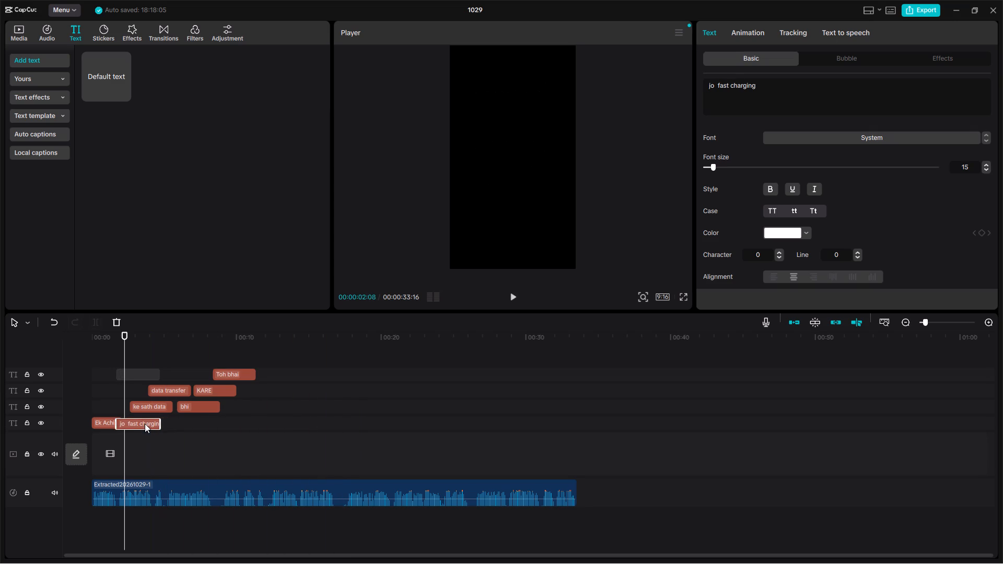
drag(145, 424, 149, 422)
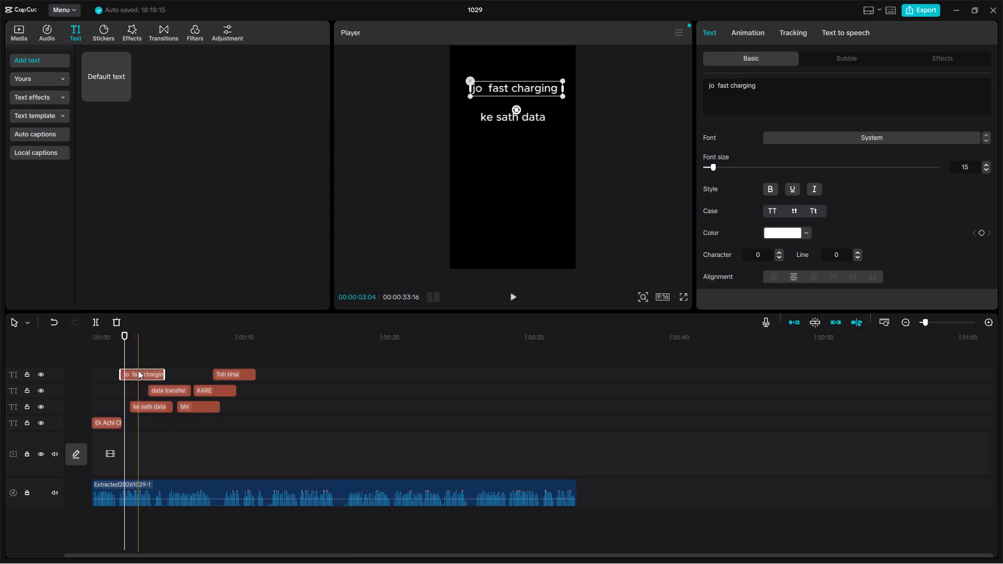
click(138, 370)
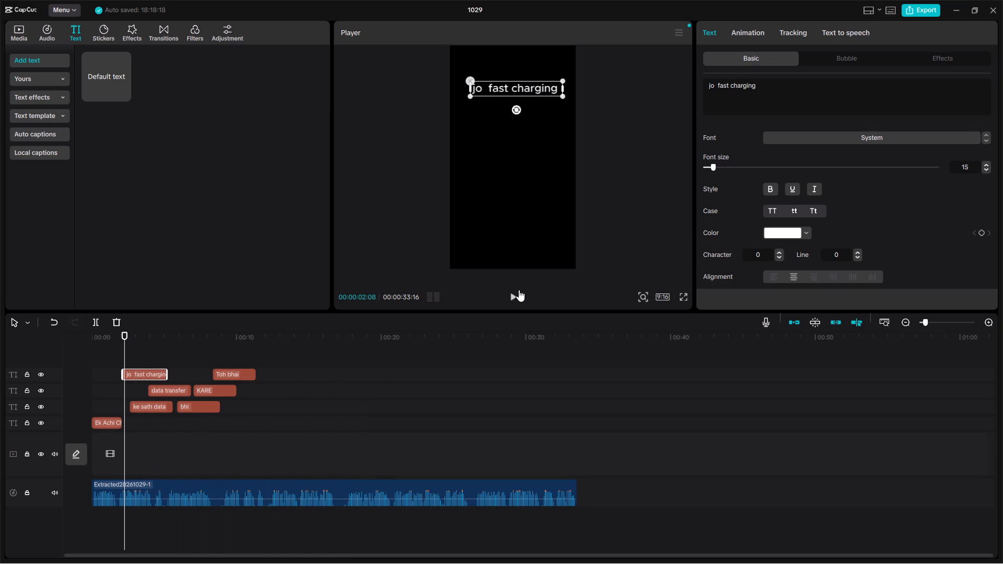
click(510, 302)
click(510, 302)
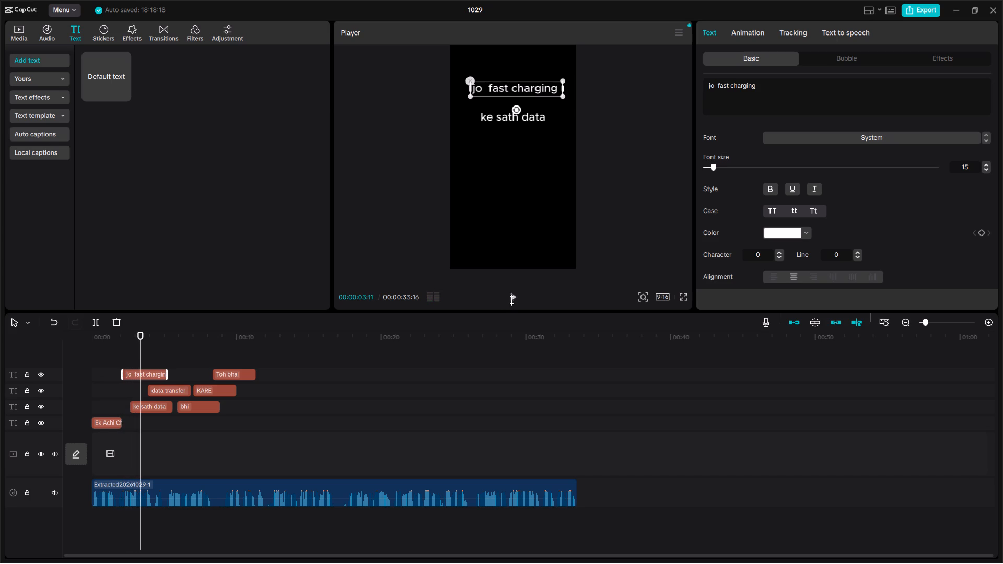
click(511, 297)
click(511, 297)
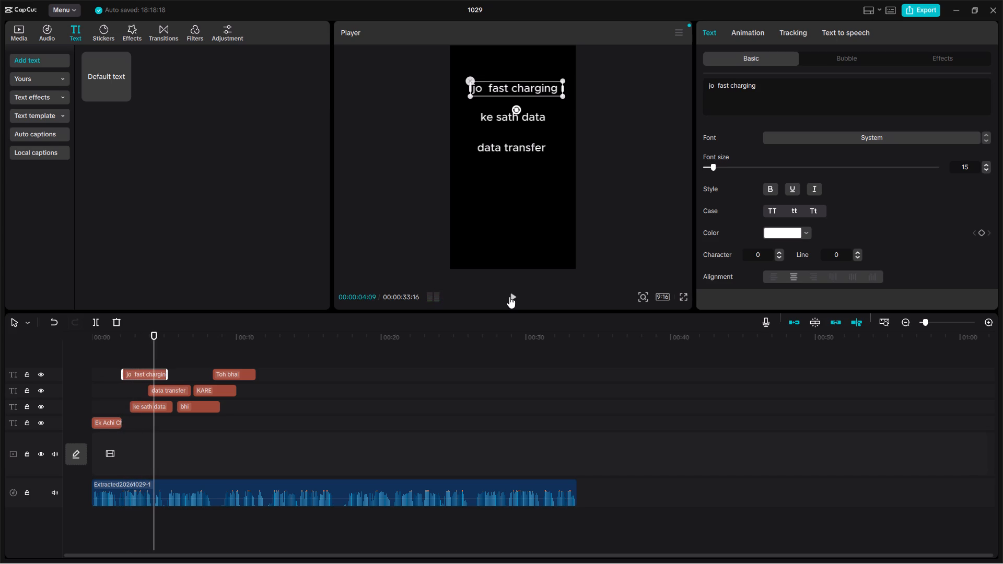
Shift "data transfer" earlier to about 3.3 seconds and "ke sath data" to about 2.2 seconds, and play on to 00:00:05:08 to check.
drag(176, 390, 167, 391)
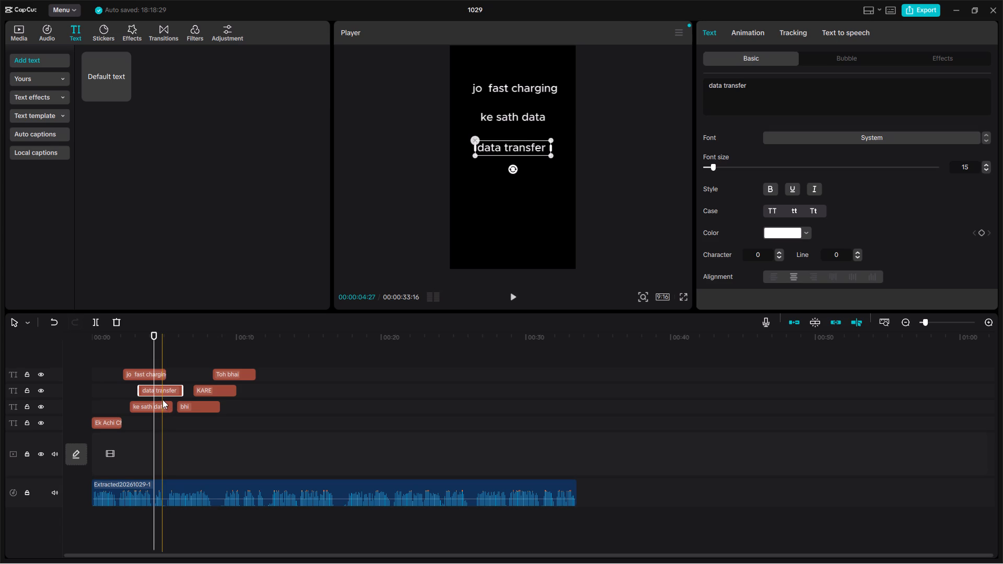
drag(160, 405, 155, 405)
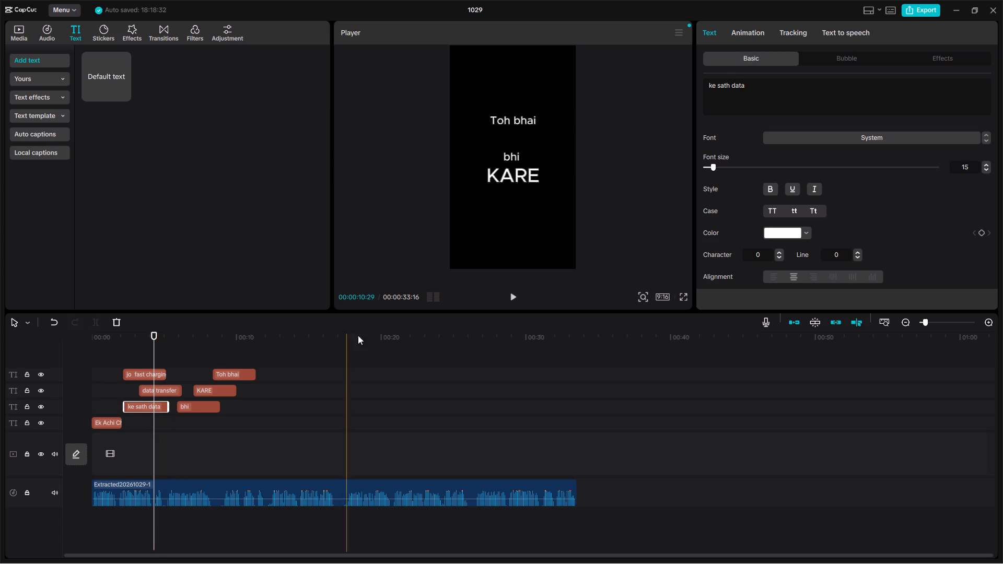
click(513, 299)
click(512, 299)
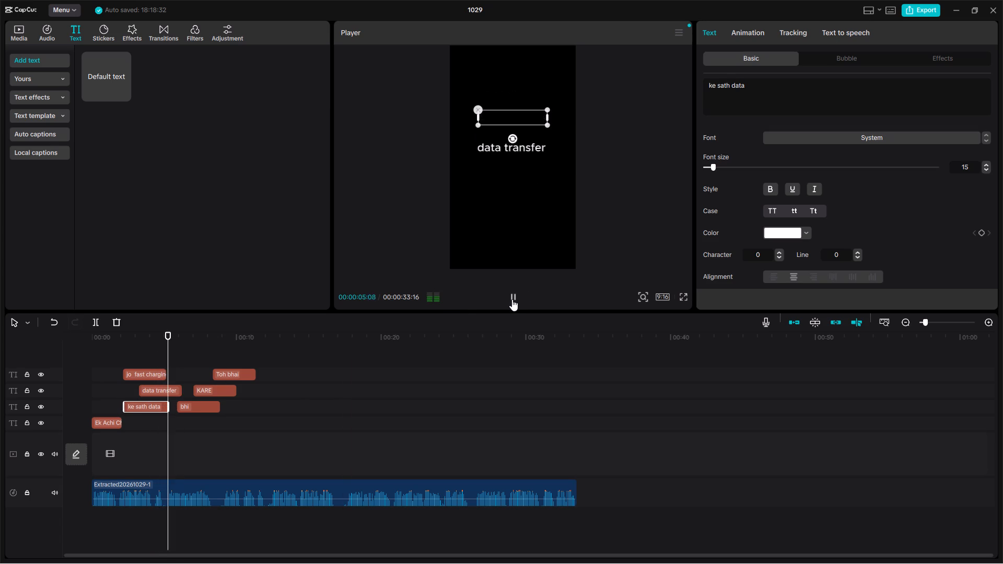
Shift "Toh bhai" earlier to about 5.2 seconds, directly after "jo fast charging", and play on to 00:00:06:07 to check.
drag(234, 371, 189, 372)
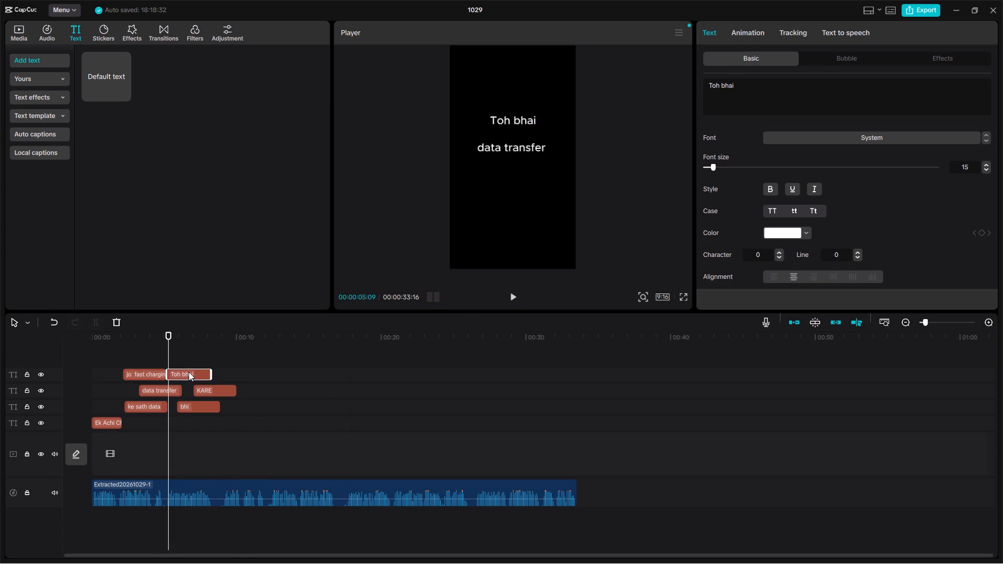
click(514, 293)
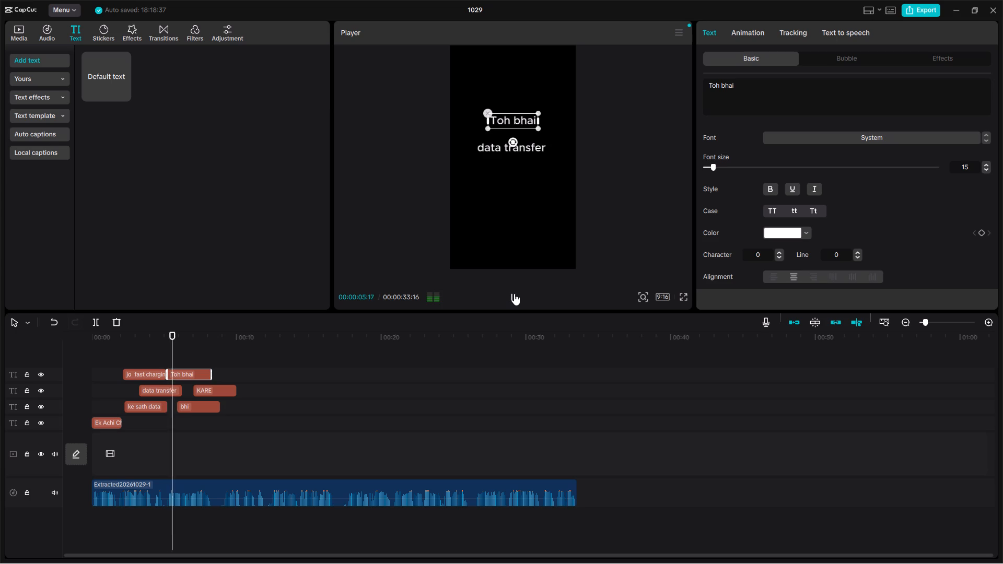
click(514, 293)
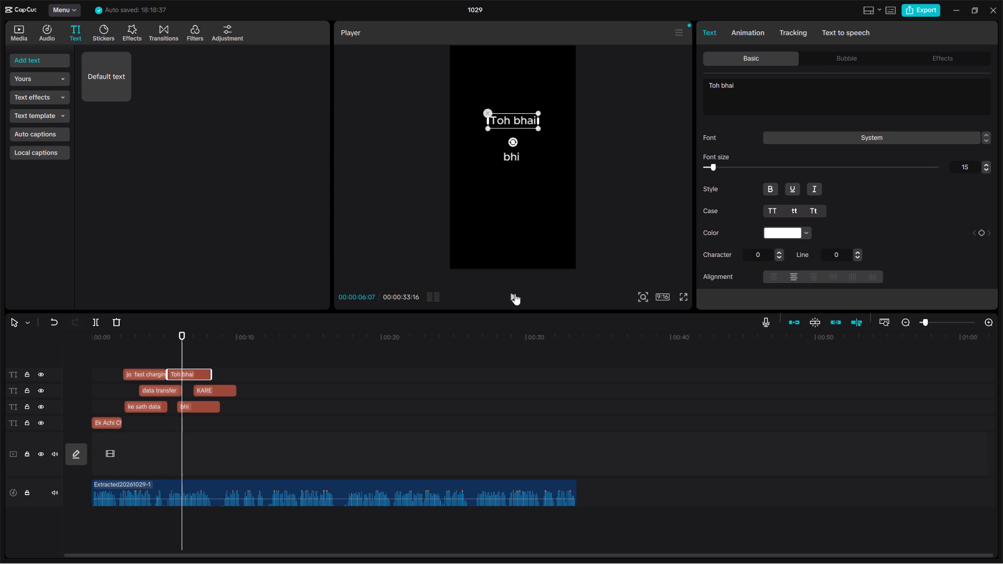
Move the "KARE" clip onto the "Ek Achi Charging Cable Chahiye" text track, starting at about 4 seconds.
drag(217, 390, 205, 390)
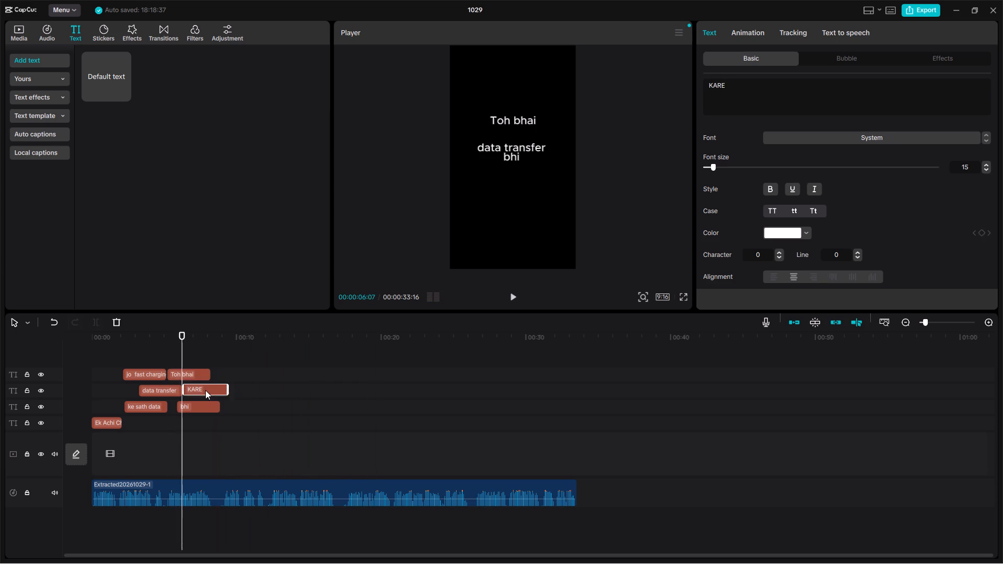
drag(205, 390, 207, 389)
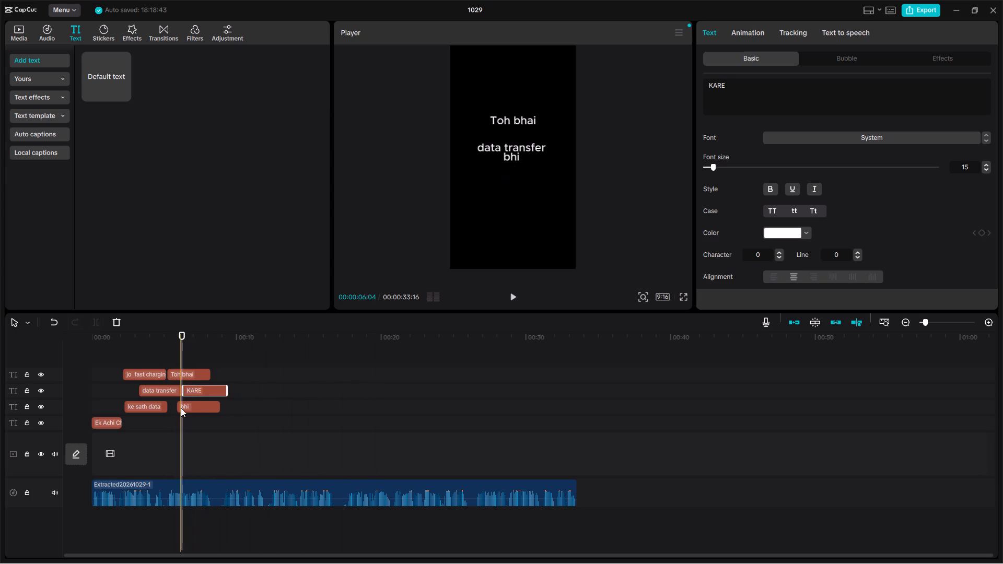
drag(208, 386, 174, 422)
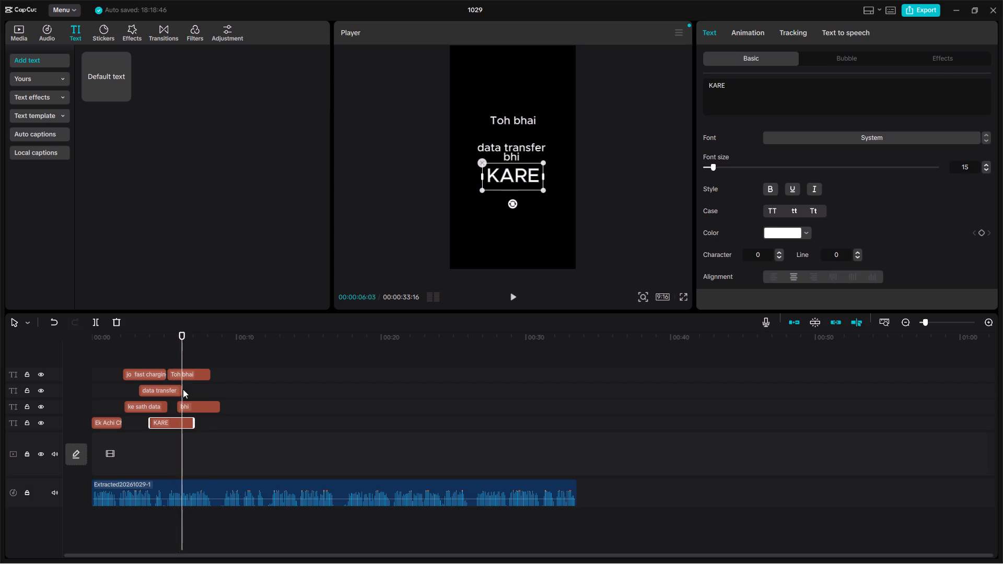
Move "Toh bhai" to a new top text track at about 3.9 seconds and "bhi" to a new lowest text track at about 5.2 seconds.
drag(180, 366, 171, 355)
drag(180, 368, 174, 357)
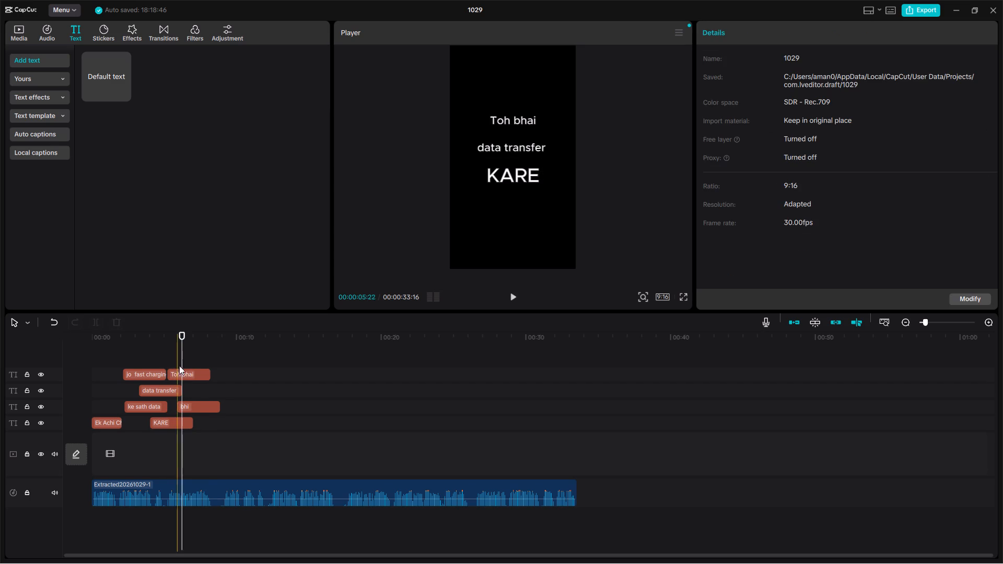
drag(183, 372, 165, 362)
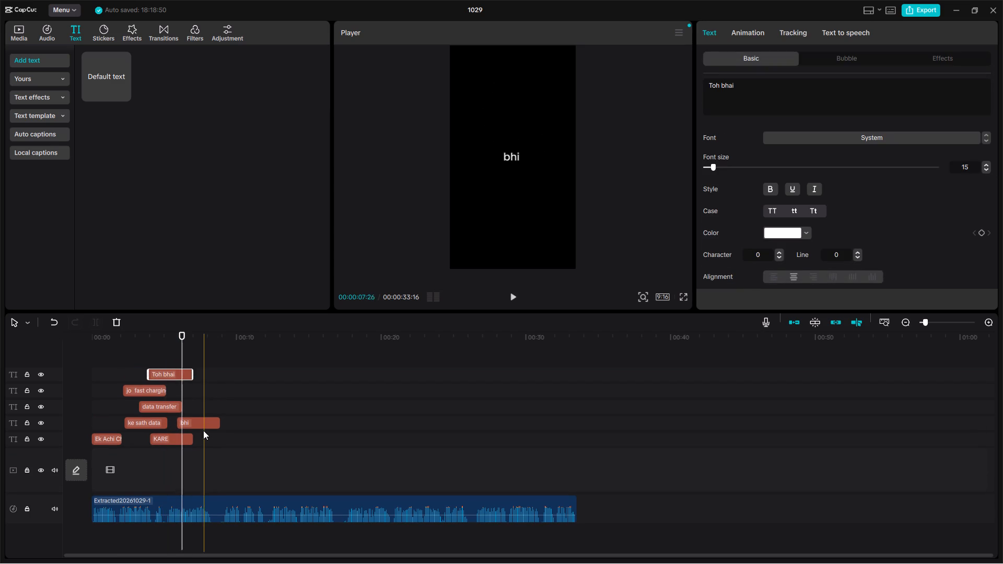
drag(200, 421, 190, 459)
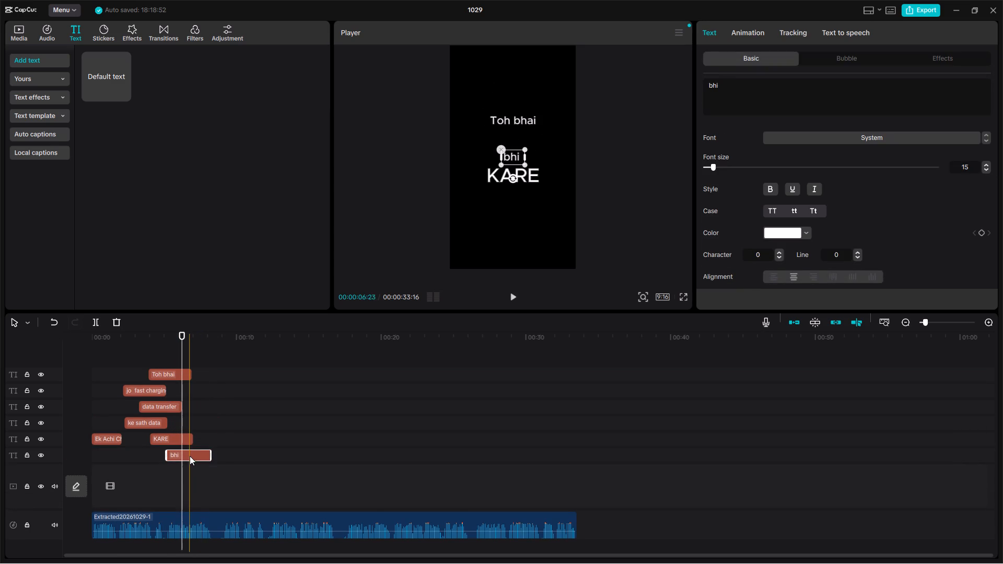
Shift the "jo fast charging" clip earlier on its track so it starts at about 1.7 seconds.
click(115, 439)
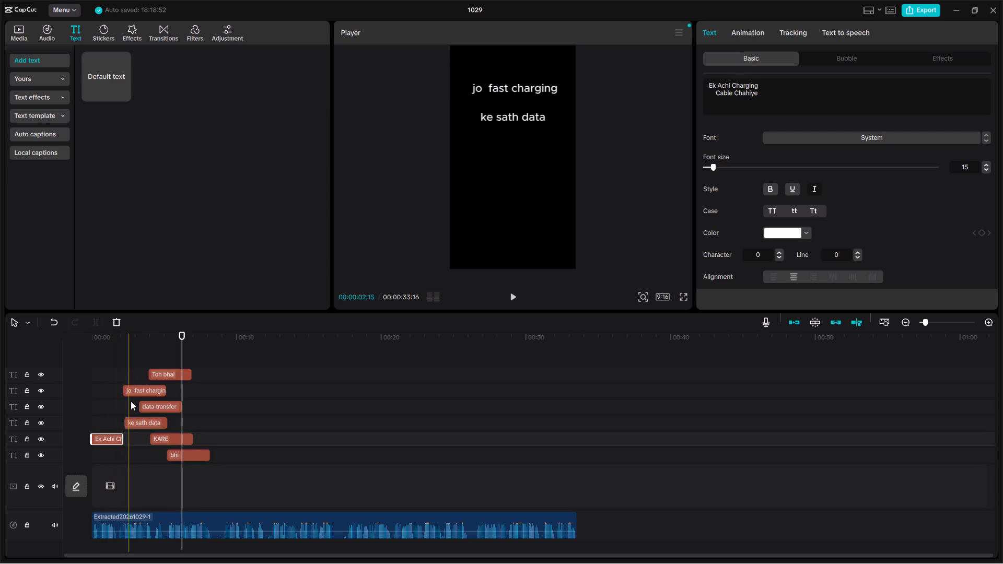
drag(135, 392, 127, 391)
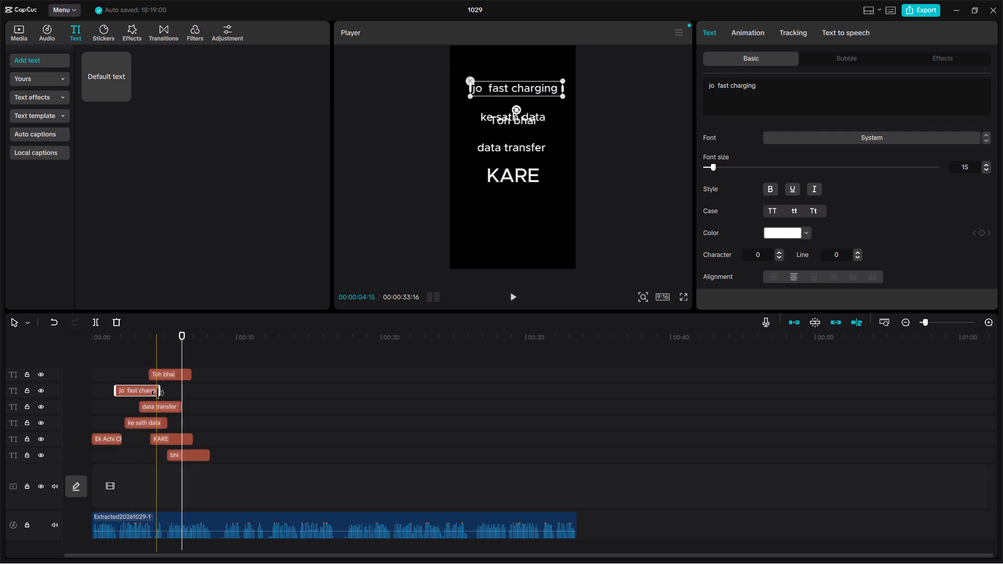
click(153, 422)
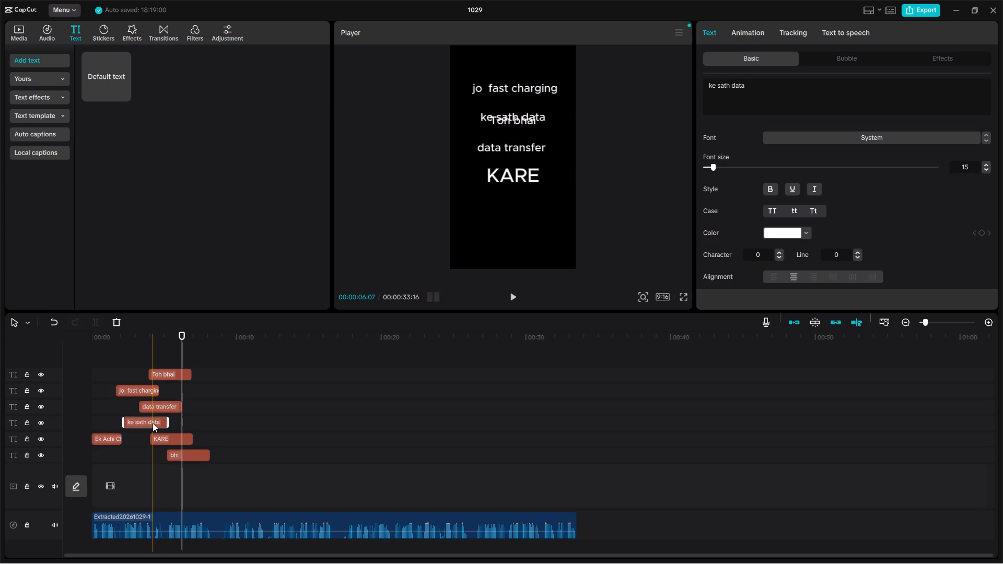
click(157, 407)
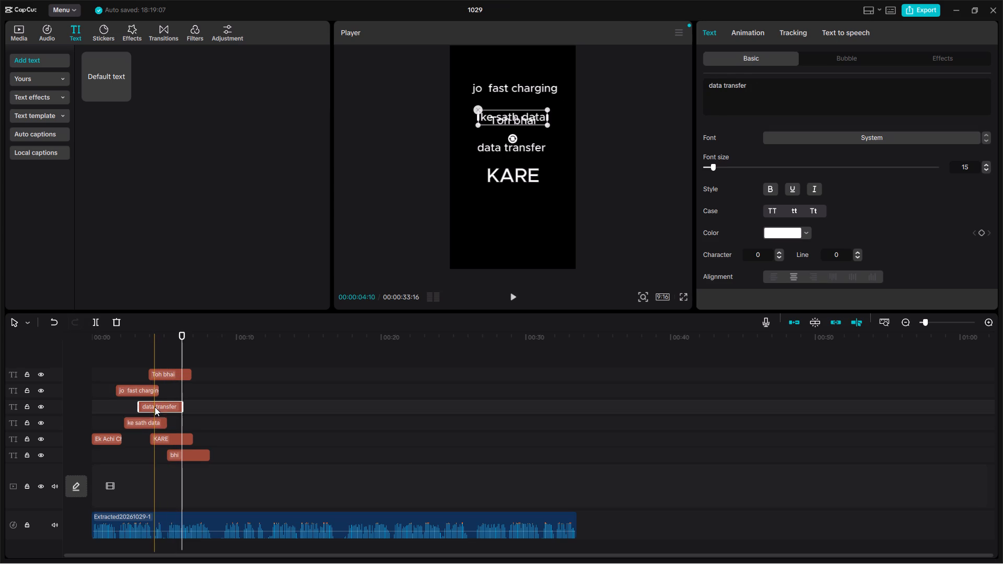
Stagger the closing phrase clips: start "bhi" at about 4.2 seconds, "KARE" at about 4.8 seconds and "Toh bhai" at about 5.8 seconds.
drag(174, 452, 162, 451)
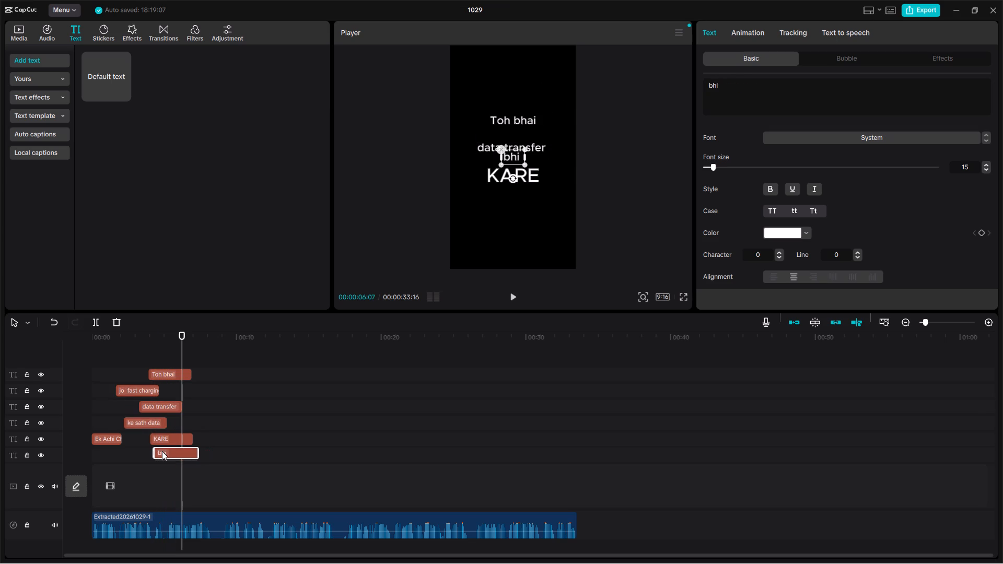
drag(162, 451, 159, 454)
drag(165, 438, 176, 436)
drag(177, 374, 204, 376)
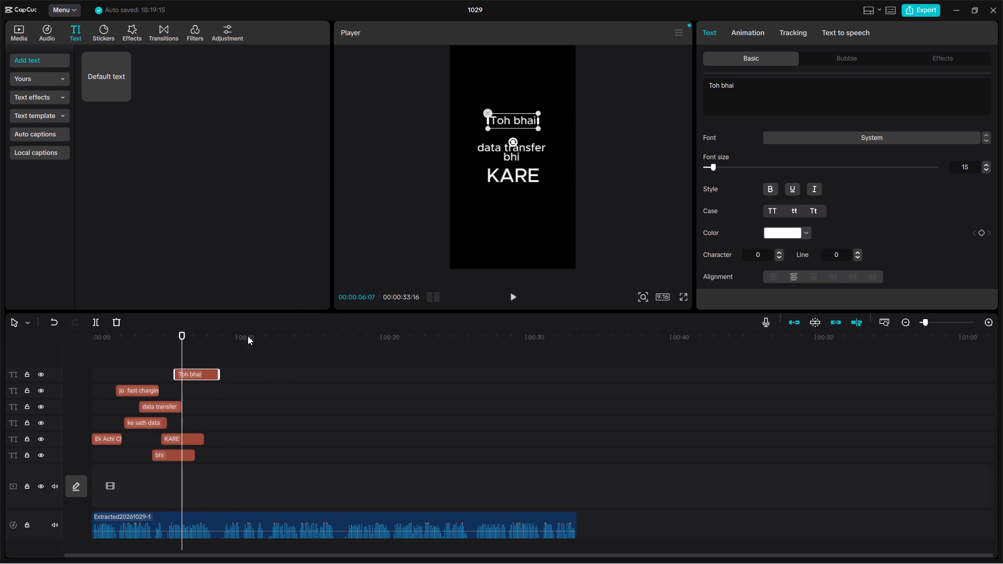
Play the text sequence from the beginning, and replay the section up to 00:00:04:25 to check the clips against the narration.
drag(182, 332, 64, 333)
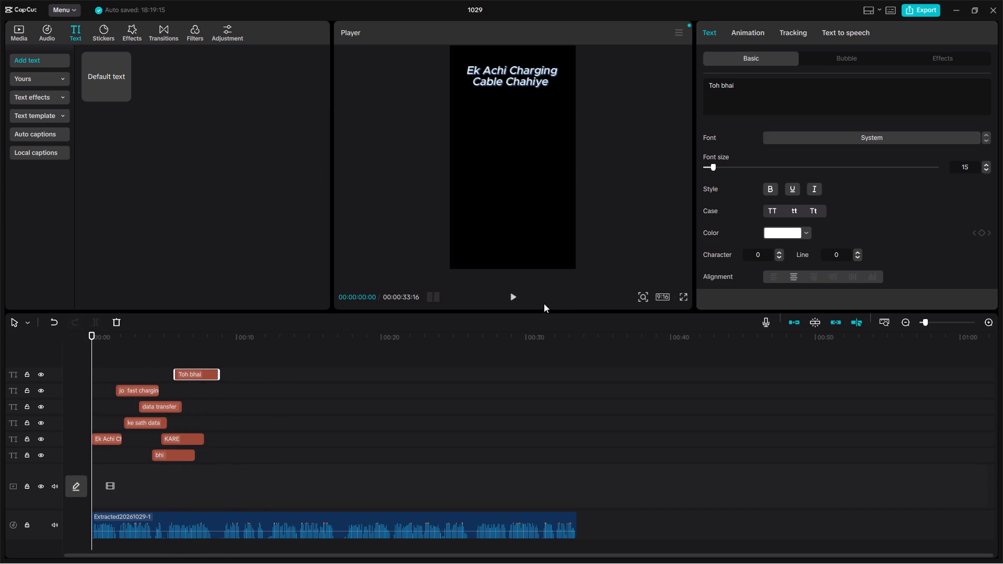
click(514, 299)
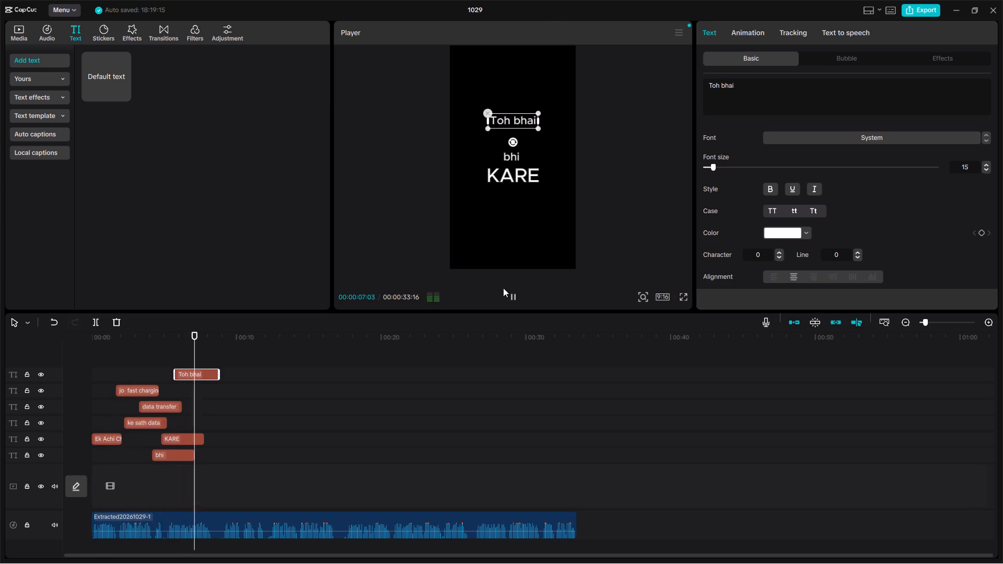
click(516, 298)
click(634, 169)
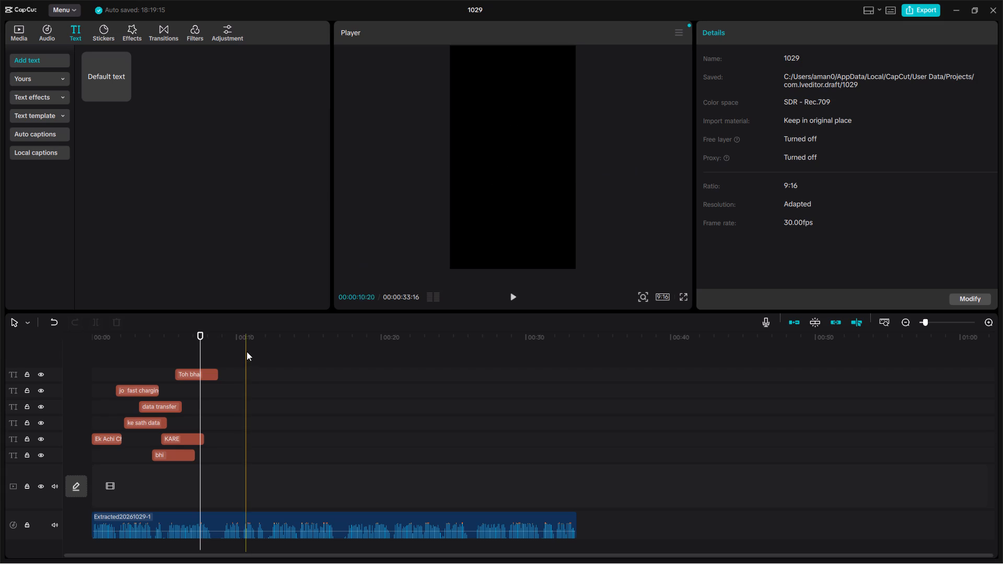
click(200, 328)
drag(200, 332, 148, 341)
click(517, 295)
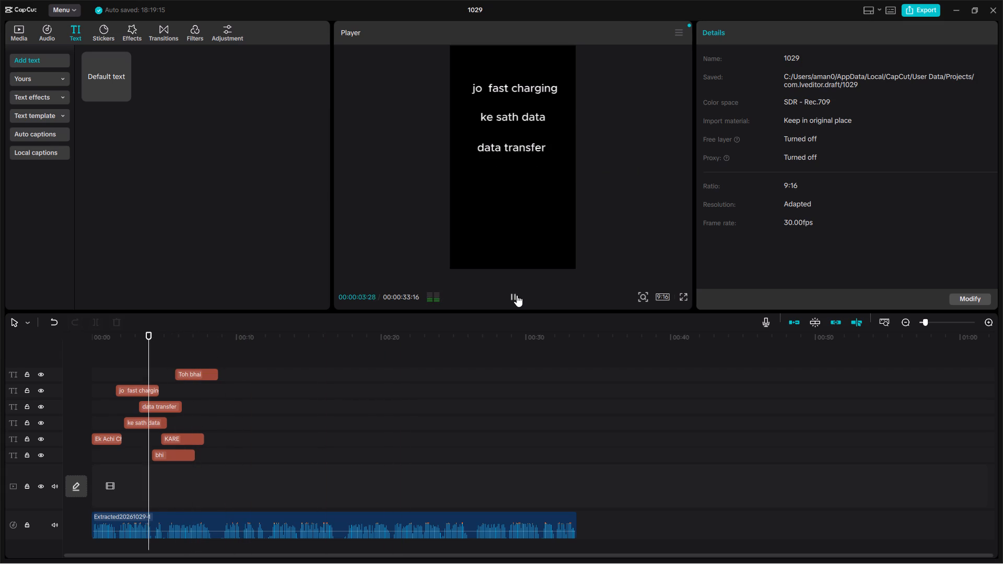
click(517, 295)
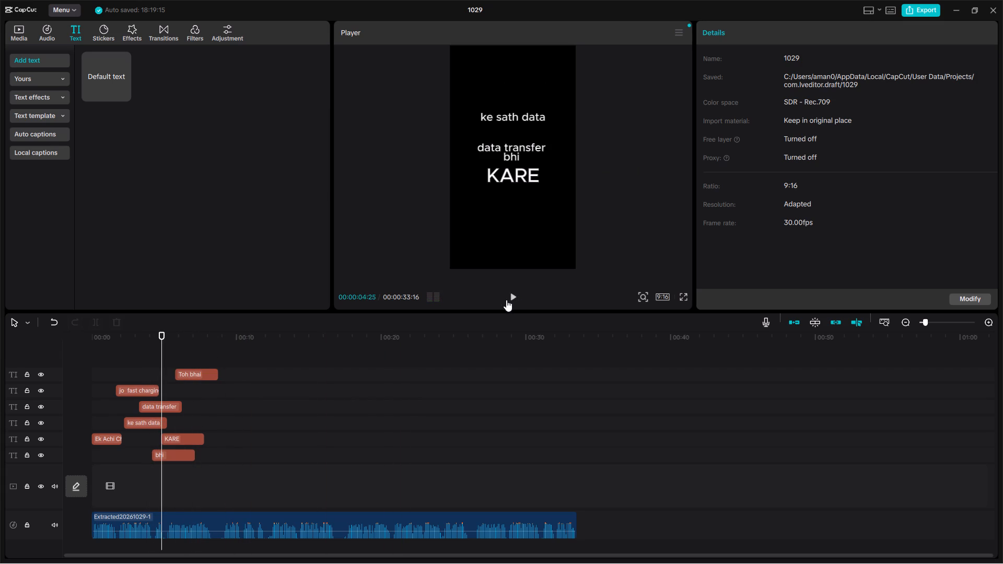
Shift "KARE" earlier to about 4.3 seconds and "Toh bhai" to about 4.5 seconds, and replay up to 00:00:05:03 to check.
drag(193, 438, 186, 439)
drag(204, 376, 186, 375)
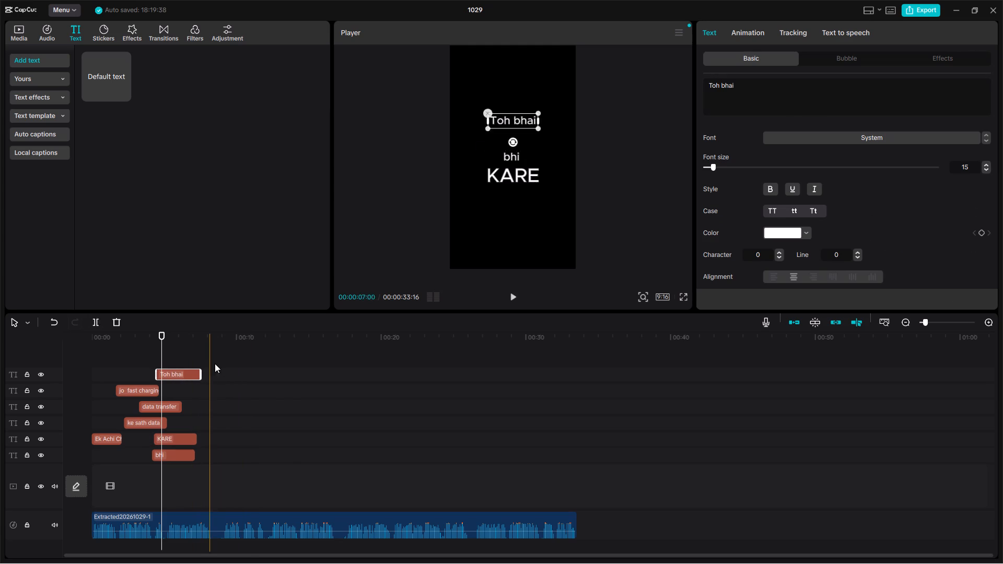
drag(162, 333, 155, 334)
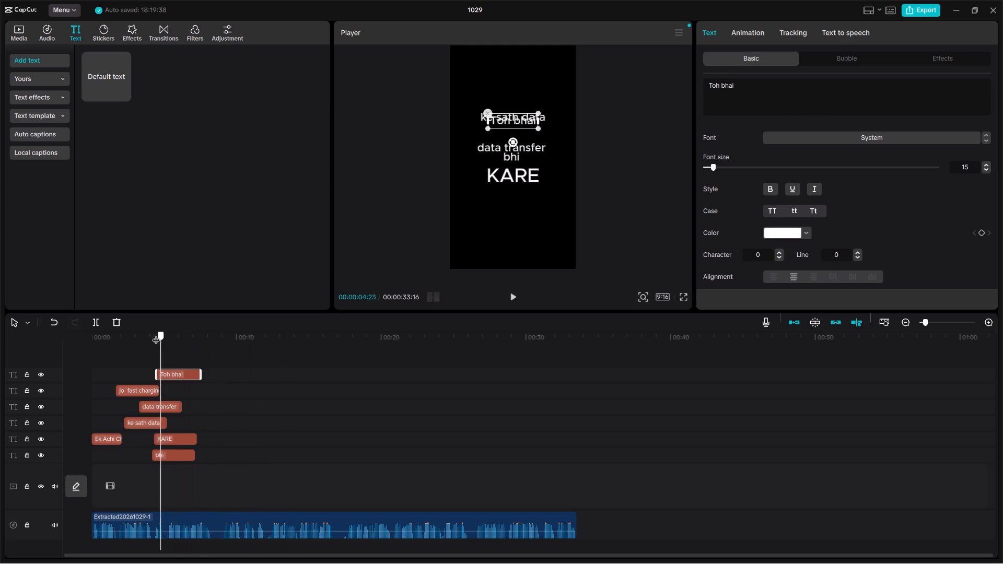
drag(155, 334, 143, 334)
click(510, 292)
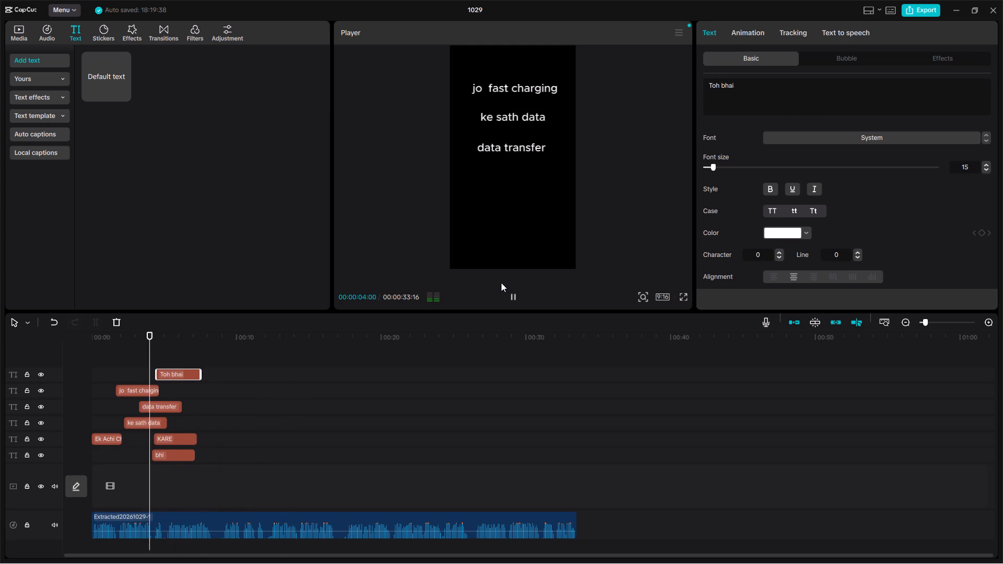
click(514, 292)
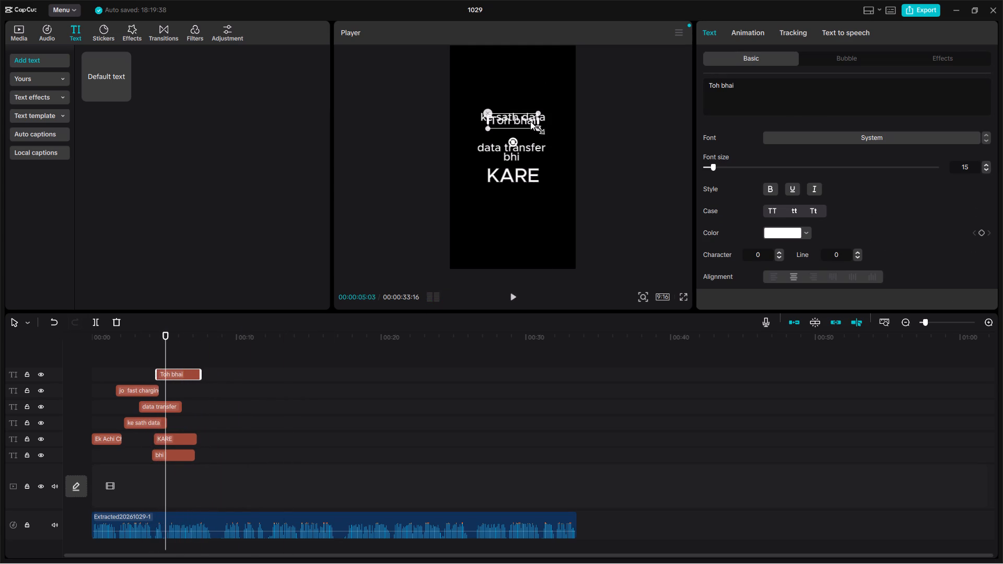
At 00:00:05:03, raise the "ke sath data" text in the frame, keeping it centred, so it sits just above "Toh bhai".
drag(508, 112, 508, 97)
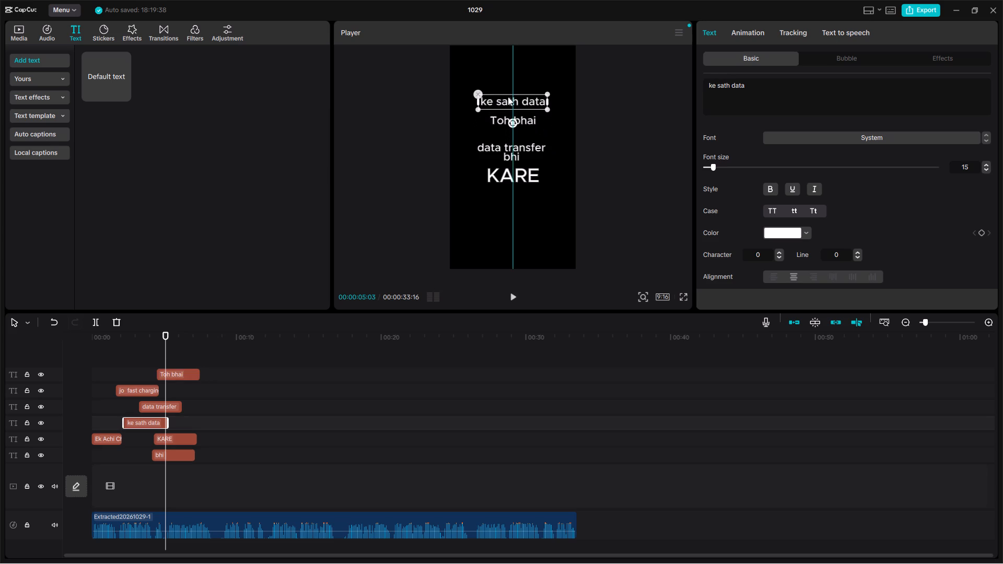
drag(508, 97, 508, 97)
click(645, 204)
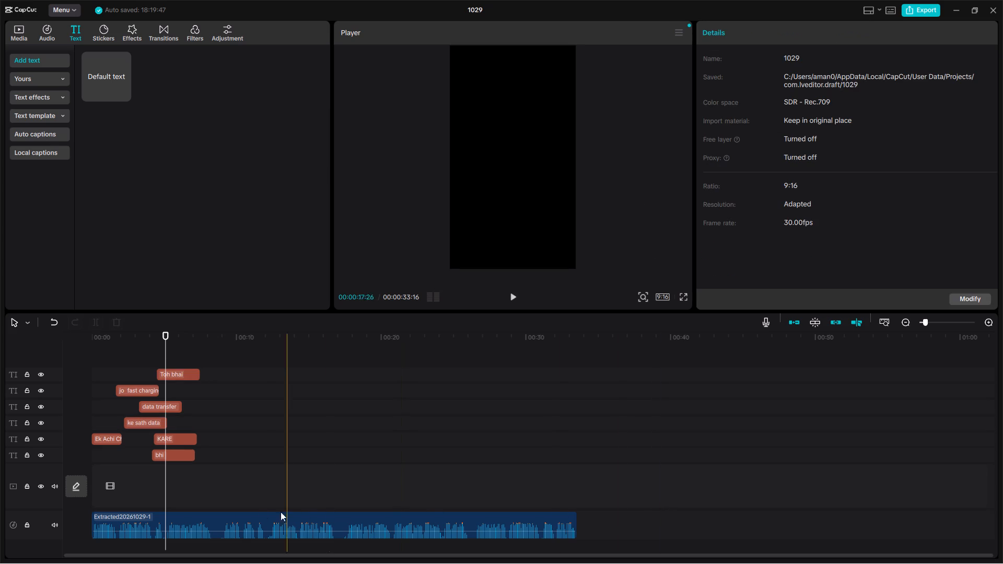
Play from the beginning to 00:00:02:15, and lower "jo fast charging" and "ke sath data" in the frame with a clear gap between them.
click(162, 344)
drag(162, 342, 160, 342)
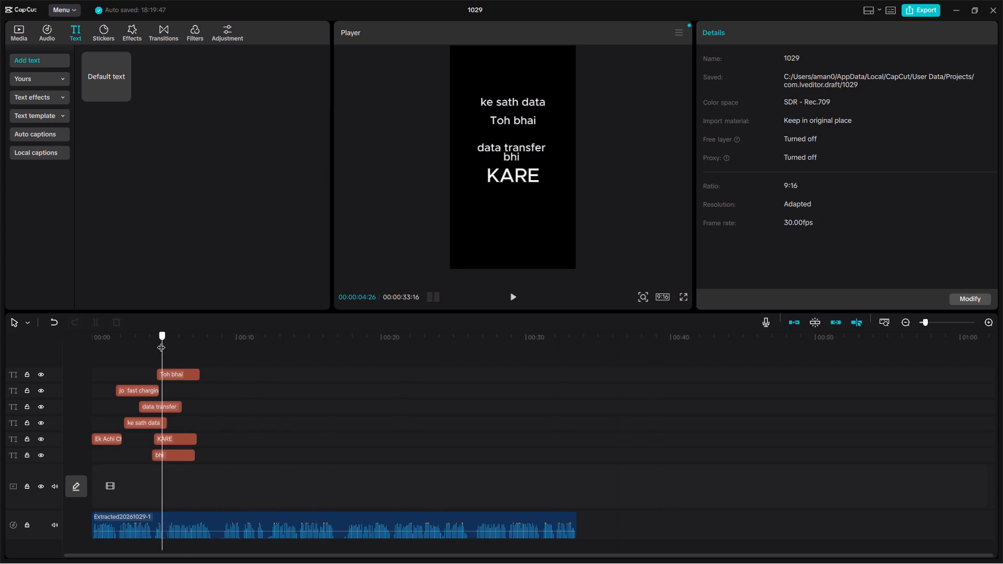
drag(160, 342, 56, 348)
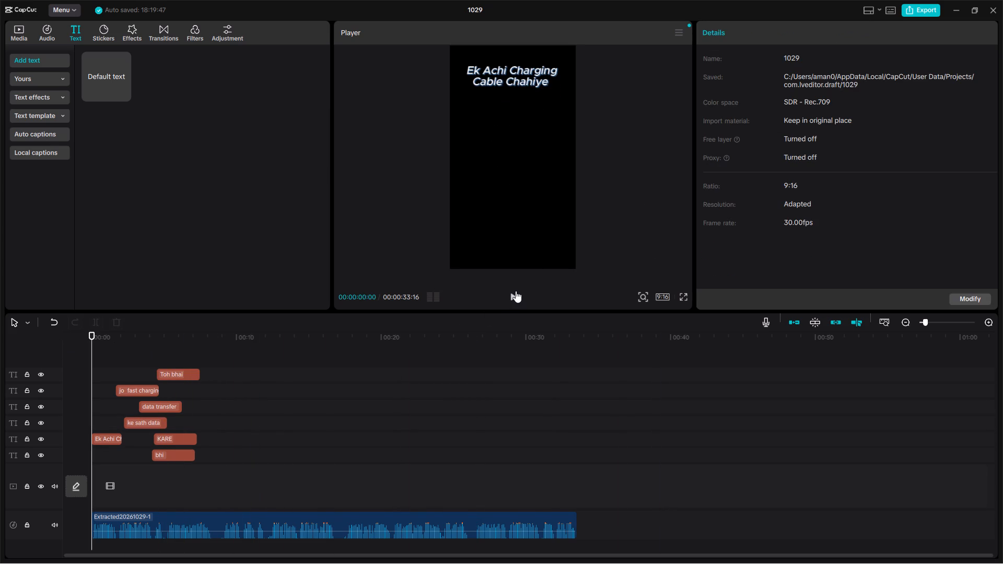
click(516, 291)
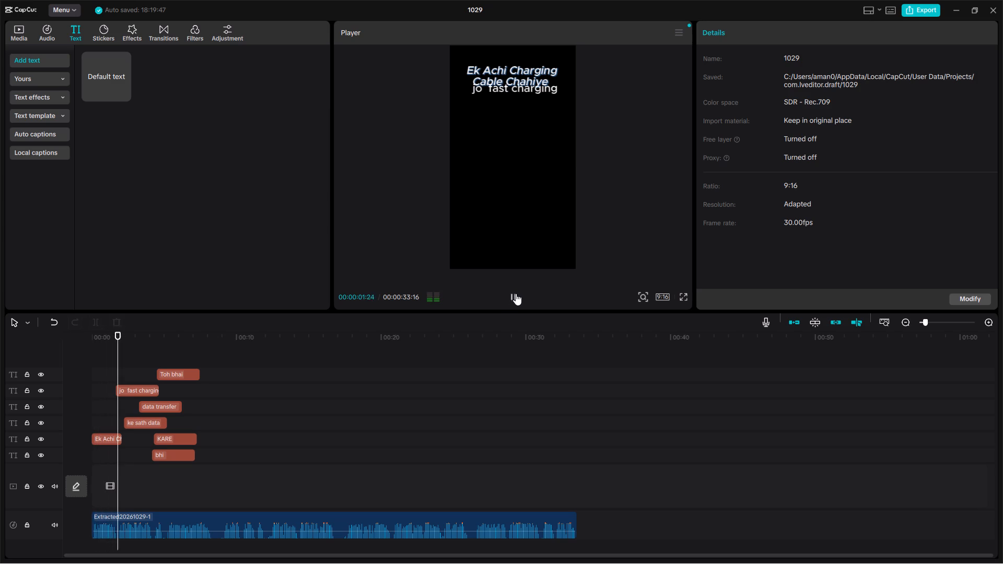
click(516, 293)
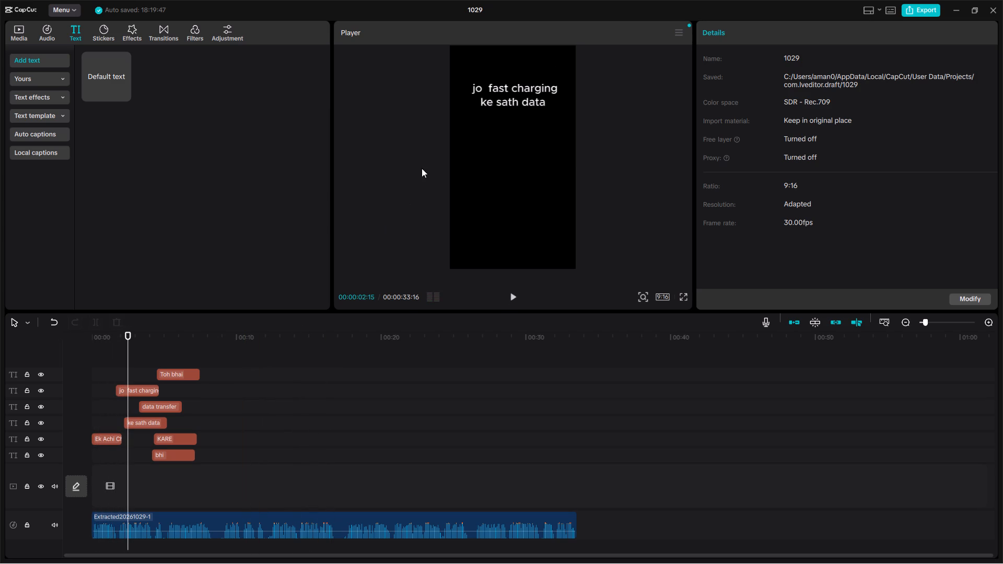
click(525, 80)
drag(525, 89, 525, 93)
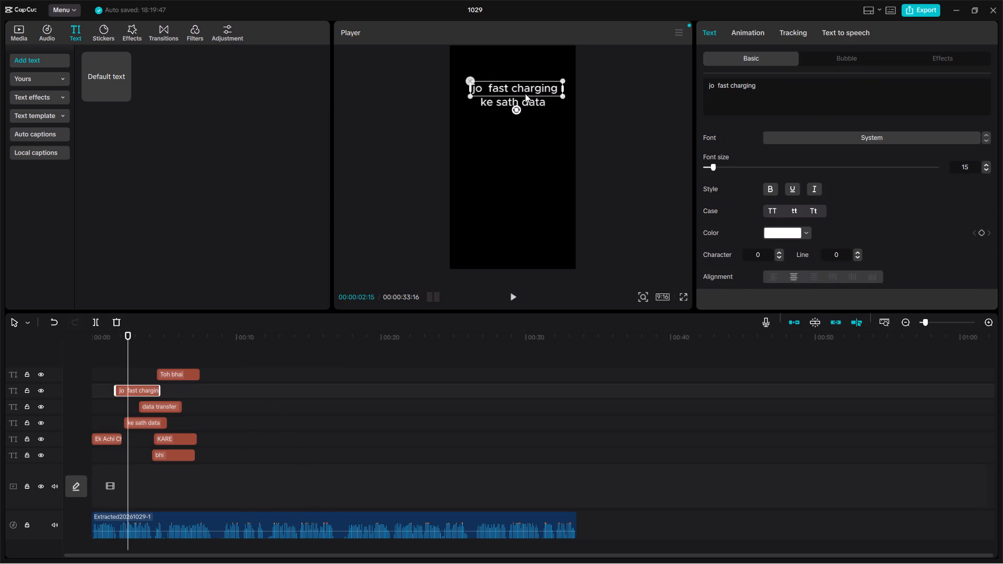
drag(525, 93, 525, 98)
drag(525, 91, 525, 97)
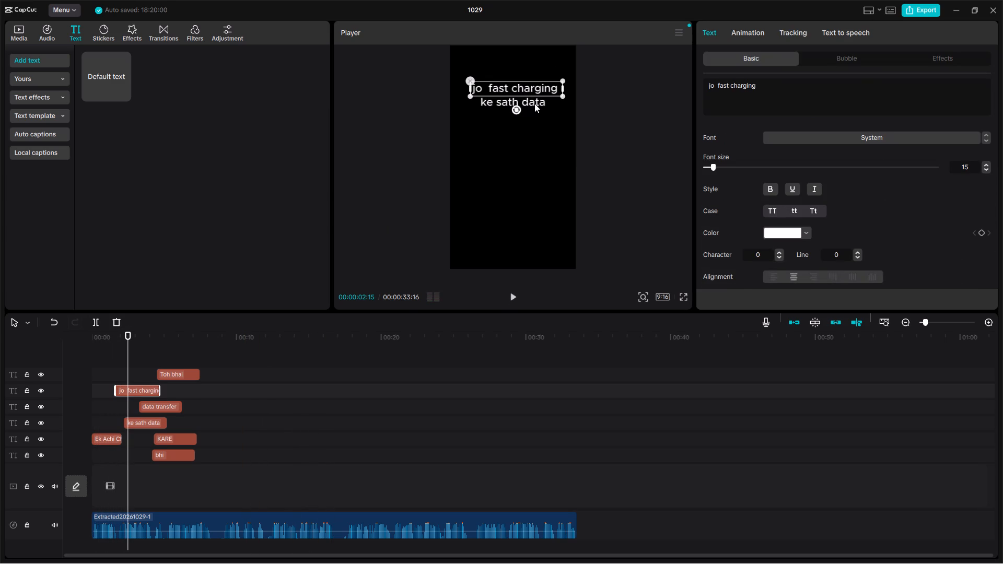
click(534, 103)
drag(534, 103, 535, 116)
drag(531, 91, 532, 93)
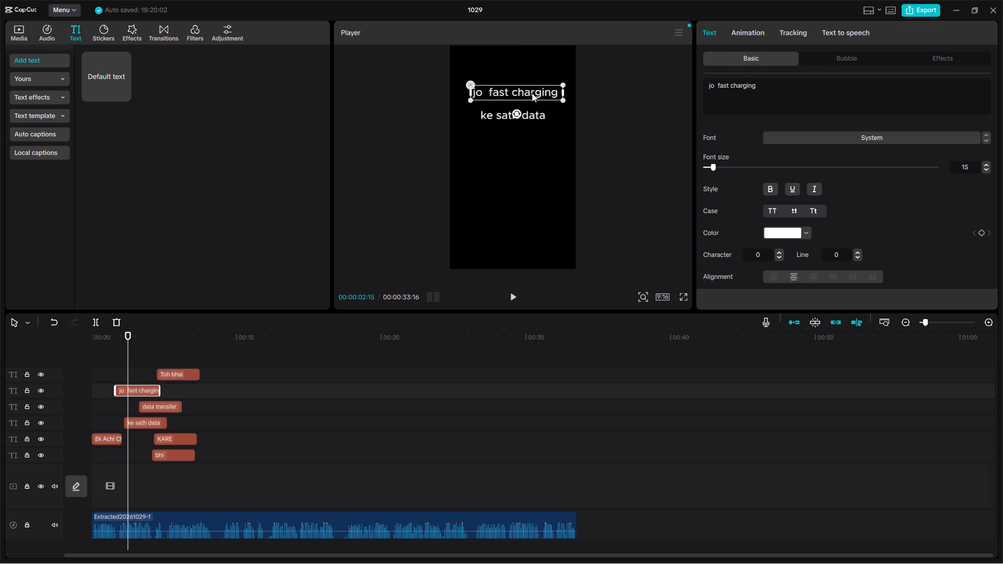
drag(532, 93, 528, 97)
click(527, 120)
drag(527, 120, 527, 127)
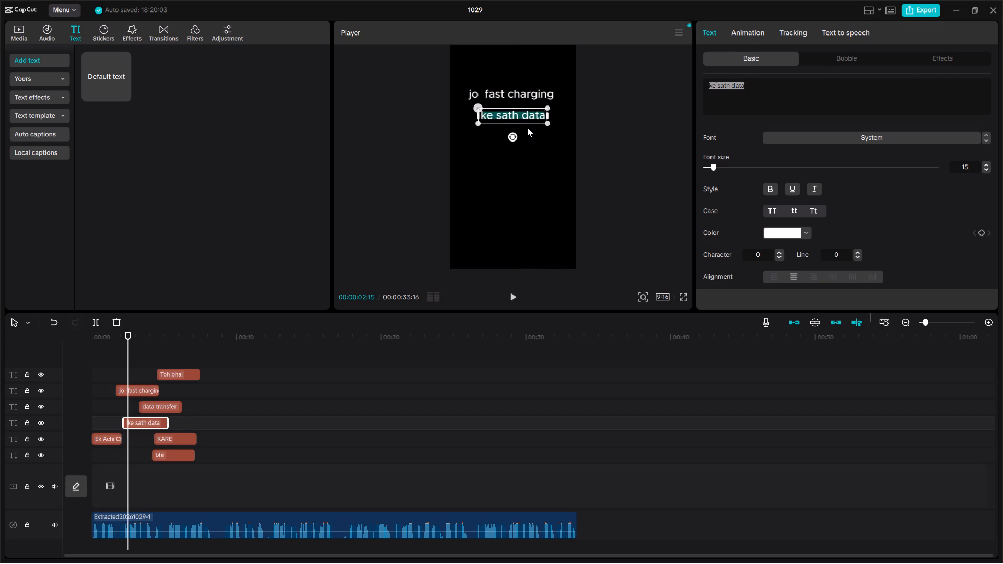
click(527, 127)
drag(528, 117, 528, 122)
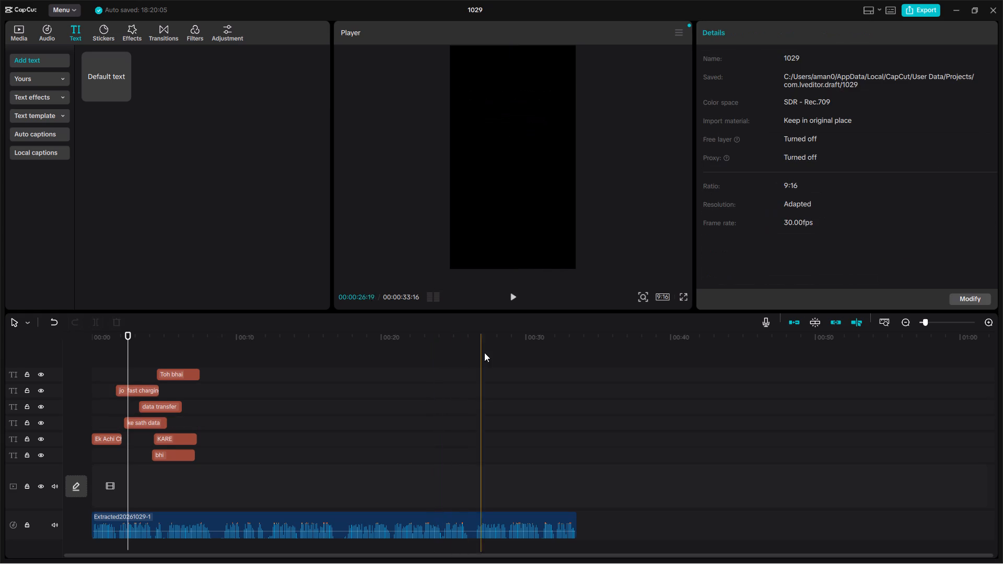
Play on to 00:00:03:11, raise "data transfer" slightly, and enlarge the "ke sath data" and "jo fast charging" texts in the frame.
click(514, 293)
click(514, 293)
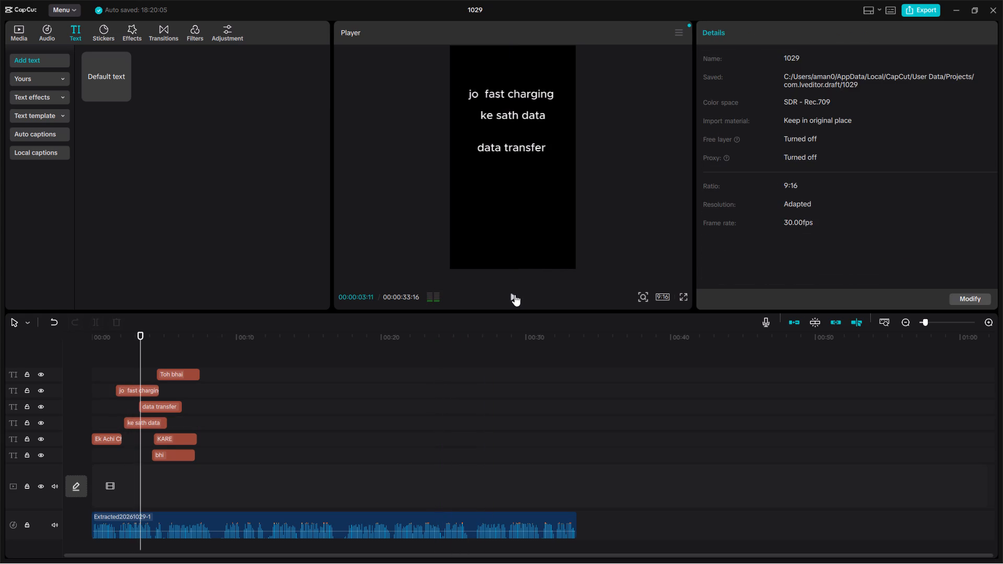
click(520, 116)
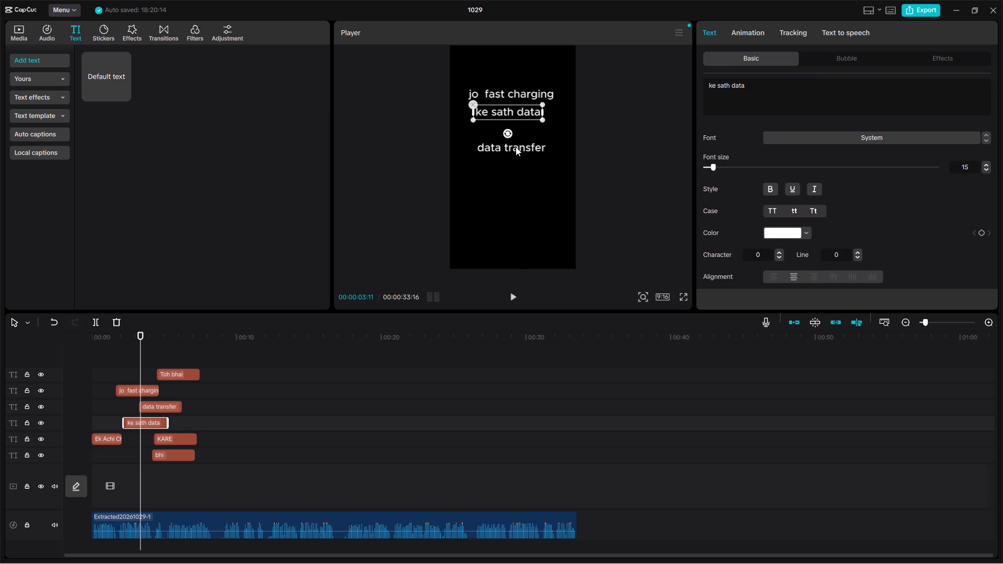
drag(516, 147, 517, 142)
click(518, 114)
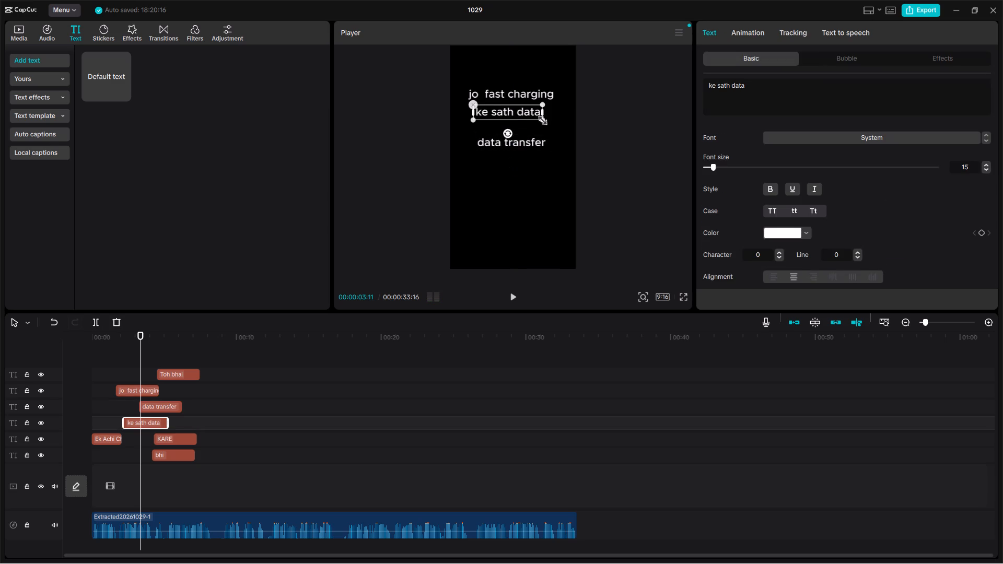
drag(541, 122, 556, 130)
click(524, 89)
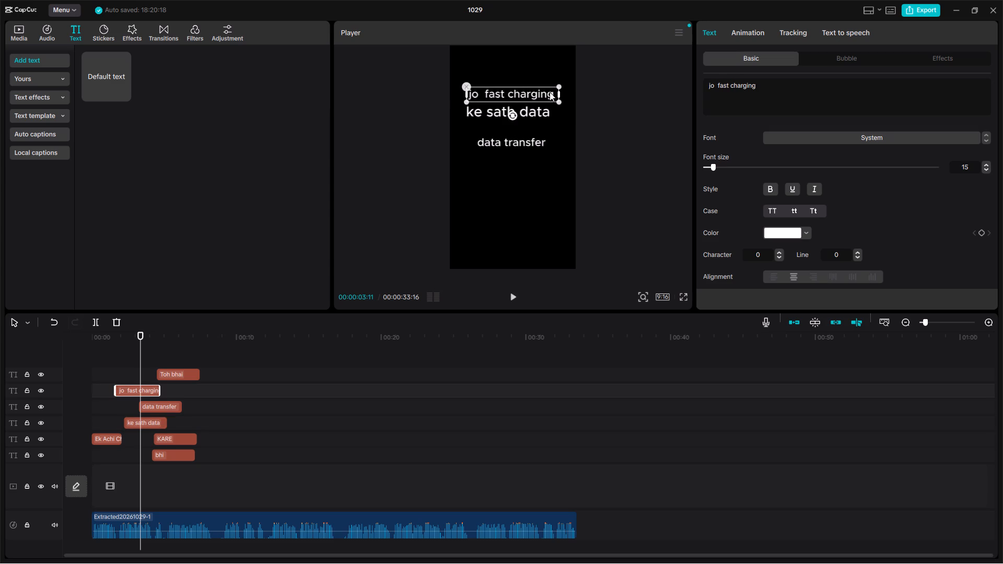
drag(561, 102, 574, 116)
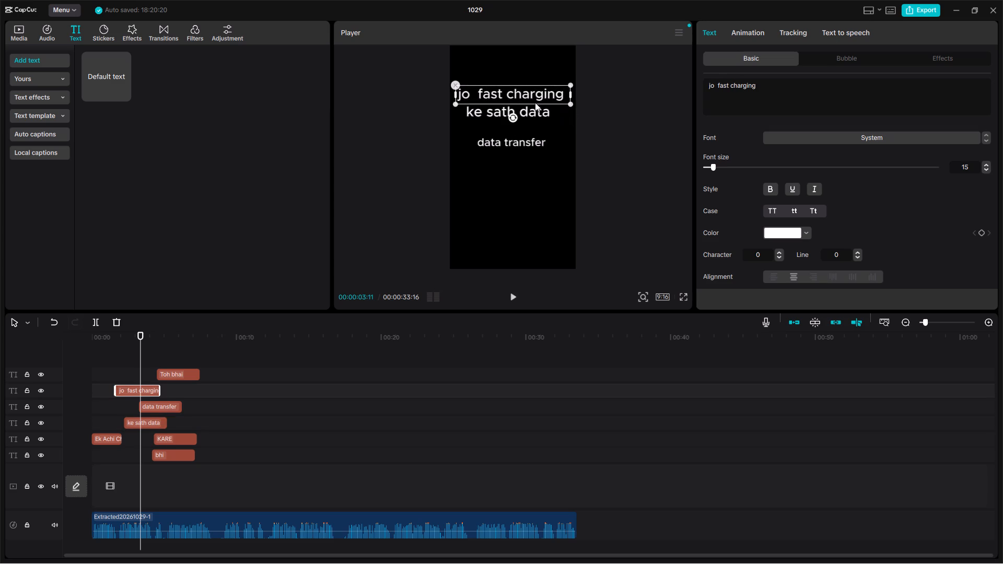
Spread the three phrases vertically: raise "jo fast charging" near the frame's top, centre "ke sath data" horizontally and lower "data transfer".
drag(525, 91, 522, 69)
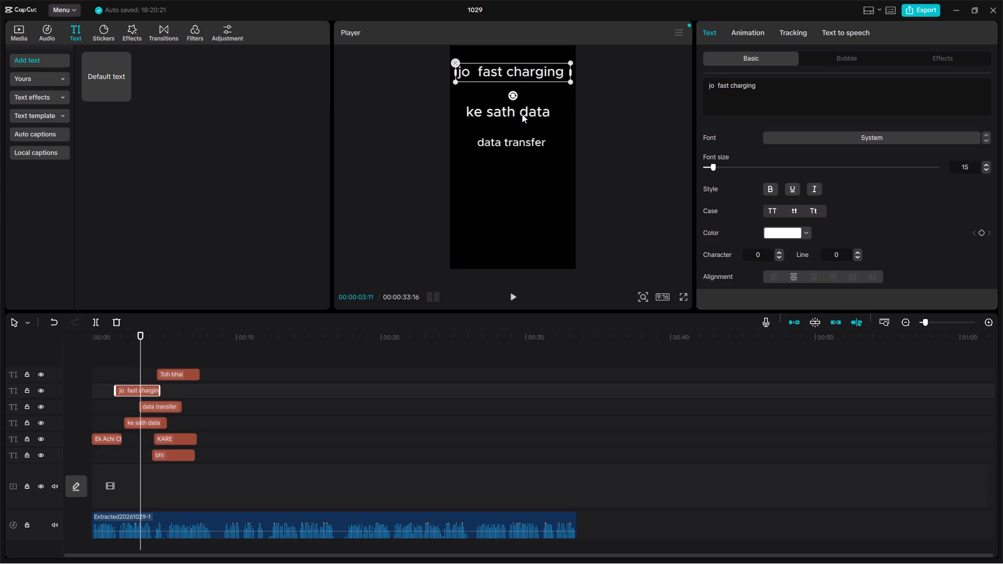
drag(522, 113, 529, 114)
drag(522, 143, 520, 157)
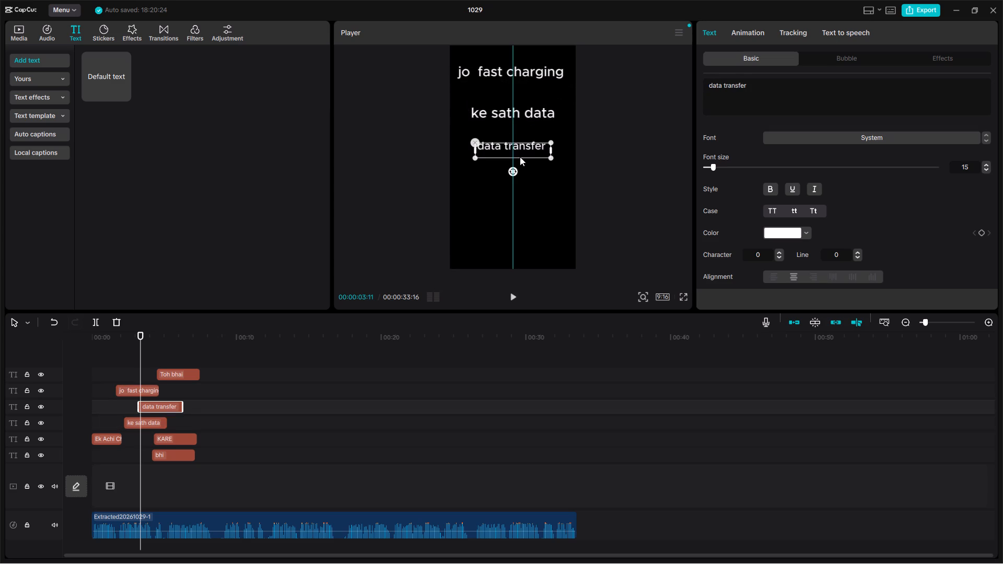
drag(520, 157, 520, 155)
At 00:00:04:09, separate the overlapping texts: place "data transfer" below "ke sath data", "bhi" beneath it and "KARE" lowest.
click(521, 298)
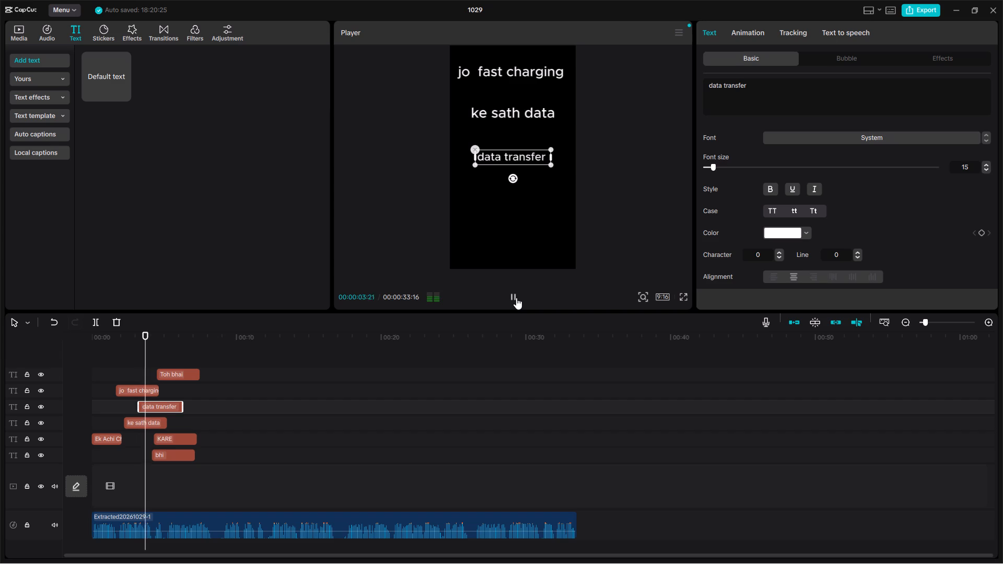
click(516, 298)
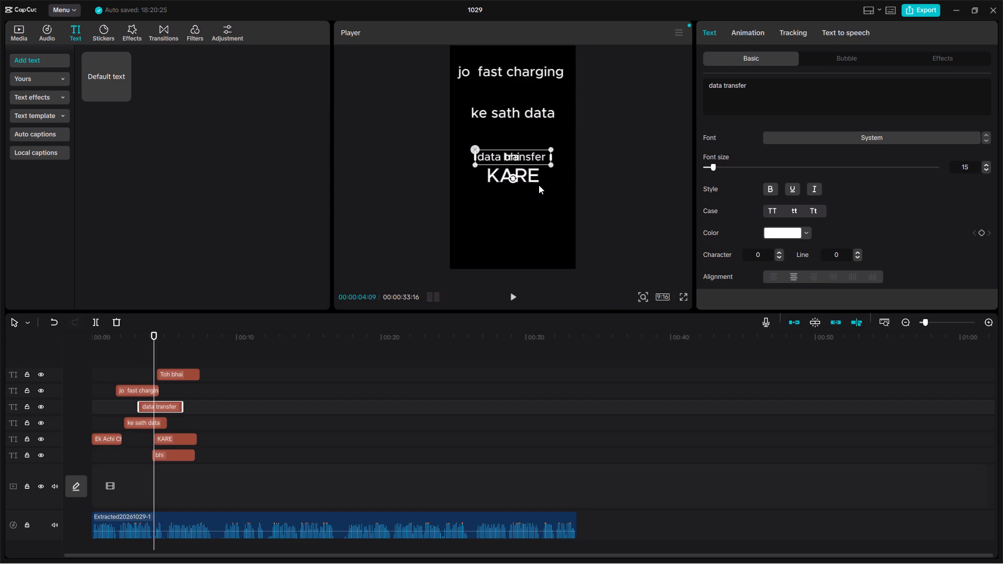
click(542, 157)
drag(538, 157, 539, 134)
drag(514, 174, 515, 211)
drag(510, 152, 510, 173)
drag(510, 158, 508, 183)
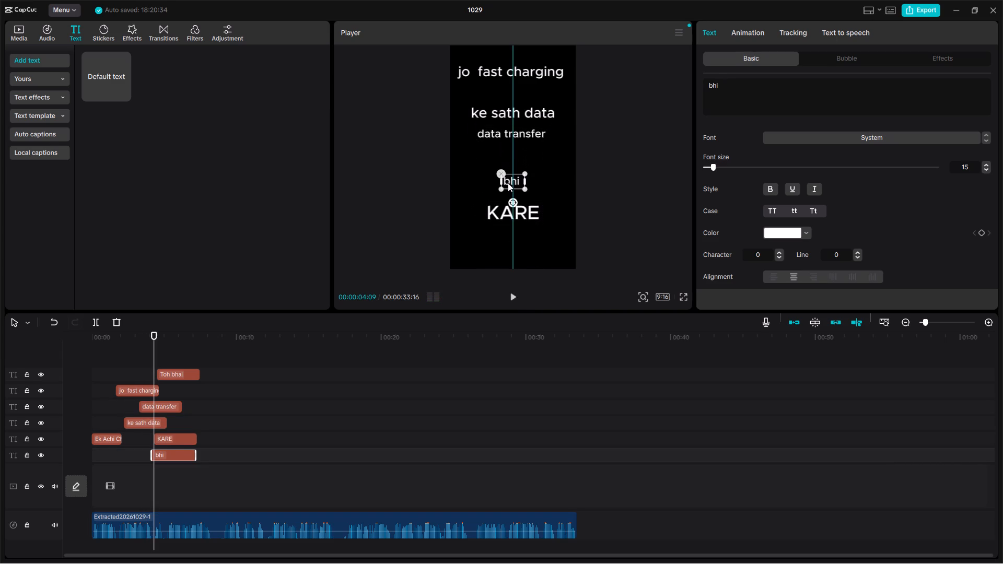
drag(508, 183, 508, 181)
drag(506, 132, 504, 146)
Play on to 00:00:07:08, and replay from the beginning up to 00:00:05:15 to check the text layout against the narration.
click(514, 303)
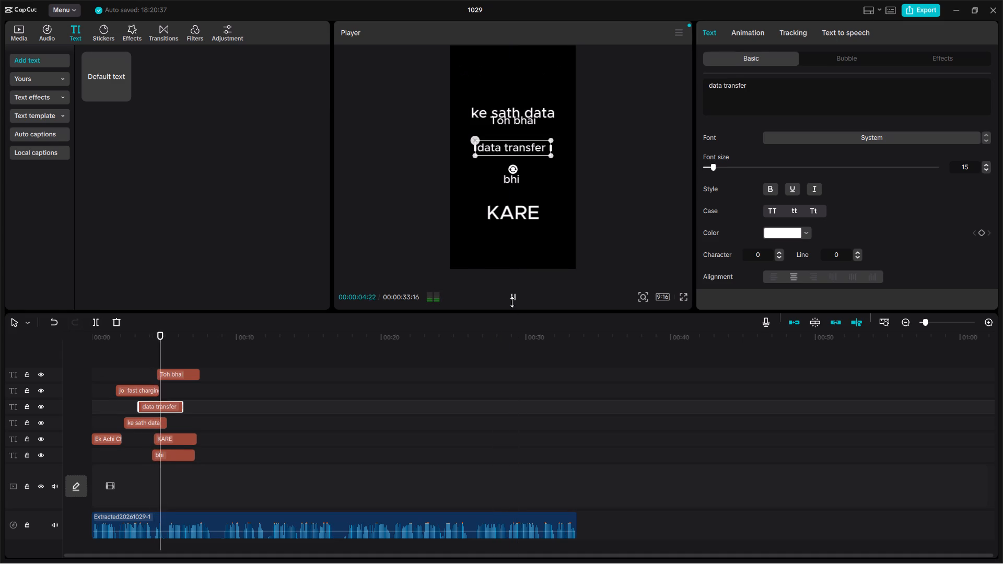
click(546, 294)
click(590, 243)
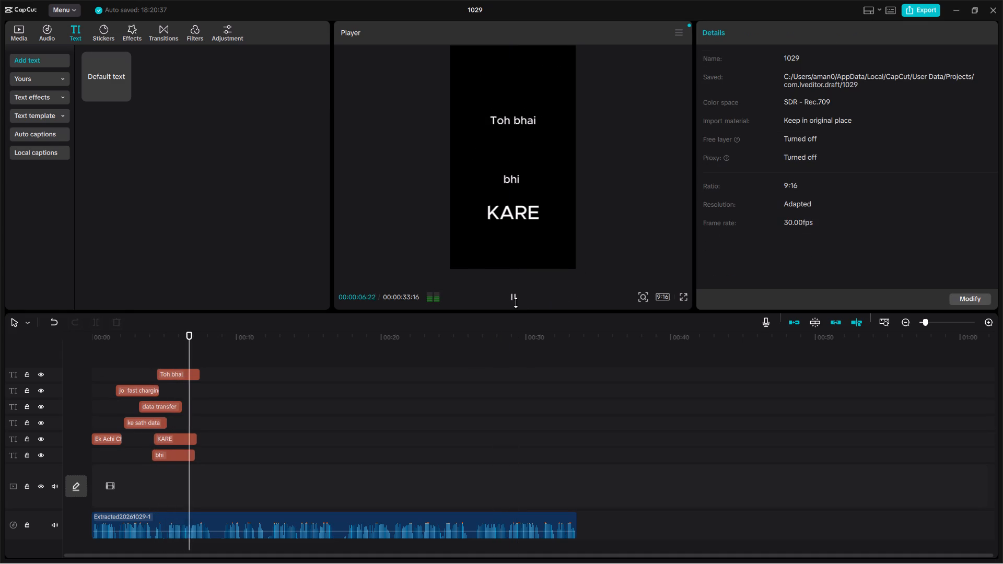
click(515, 298)
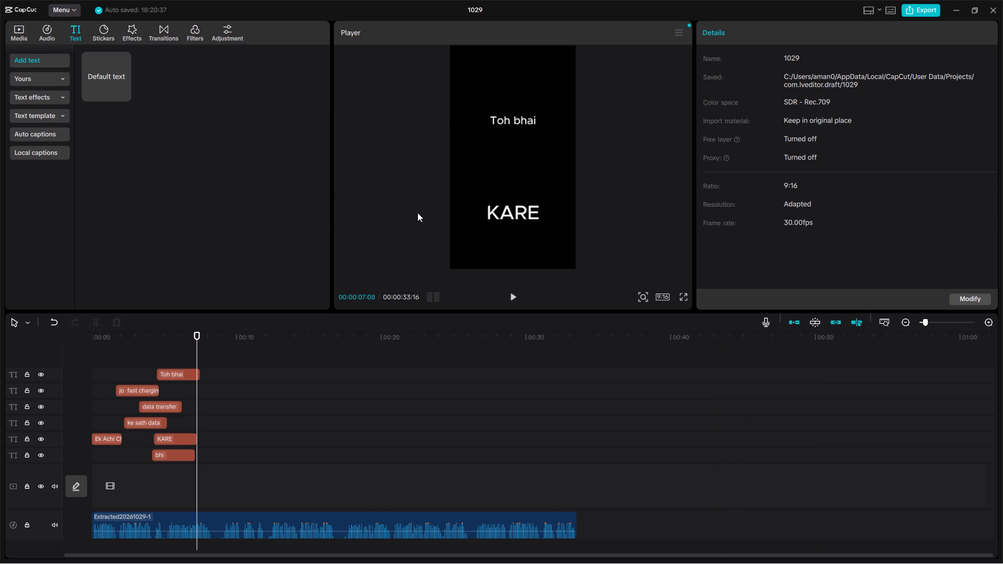
drag(199, 336, 69, 340)
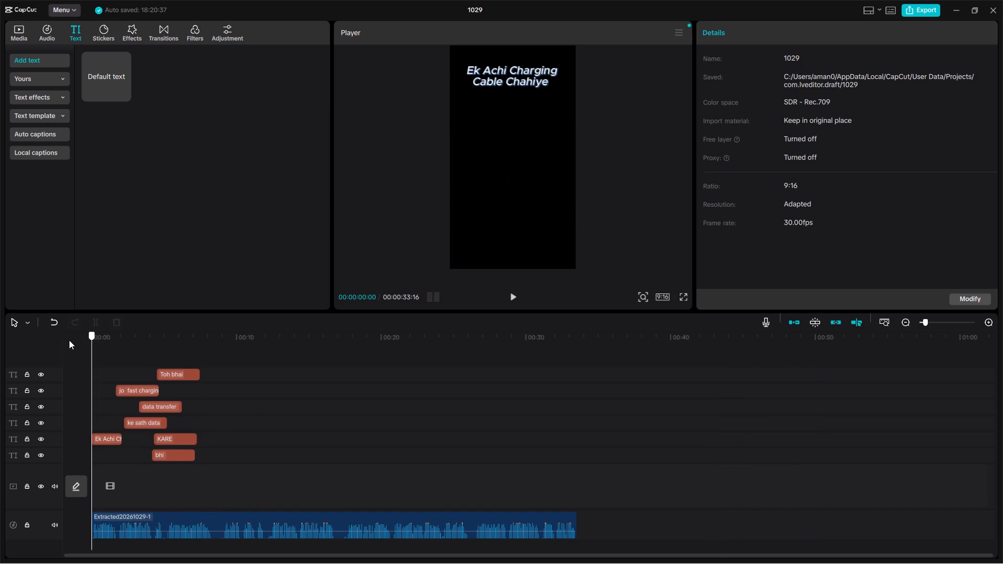
drag(69, 340, 63, 342)
click(510, 299)
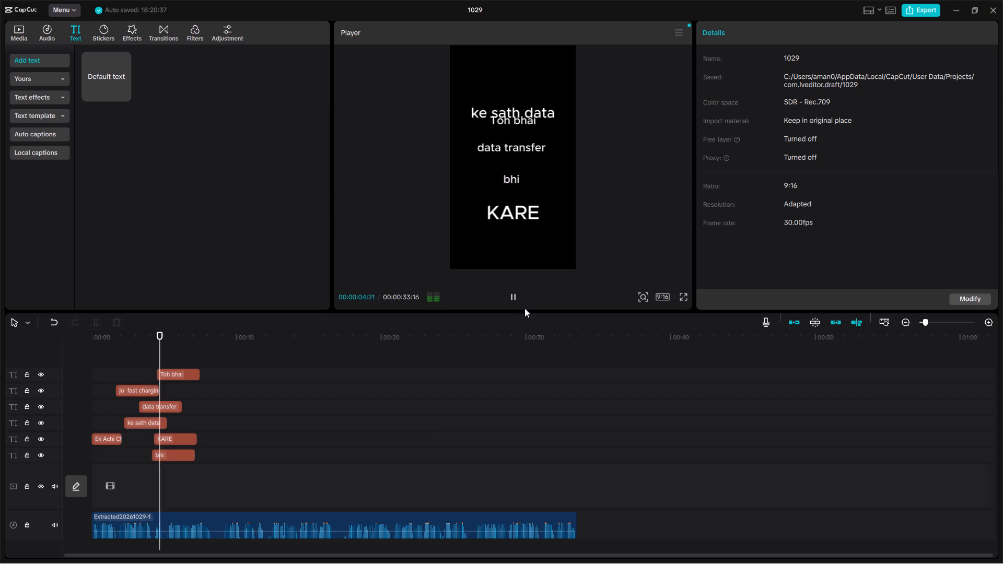
click(514, 299)
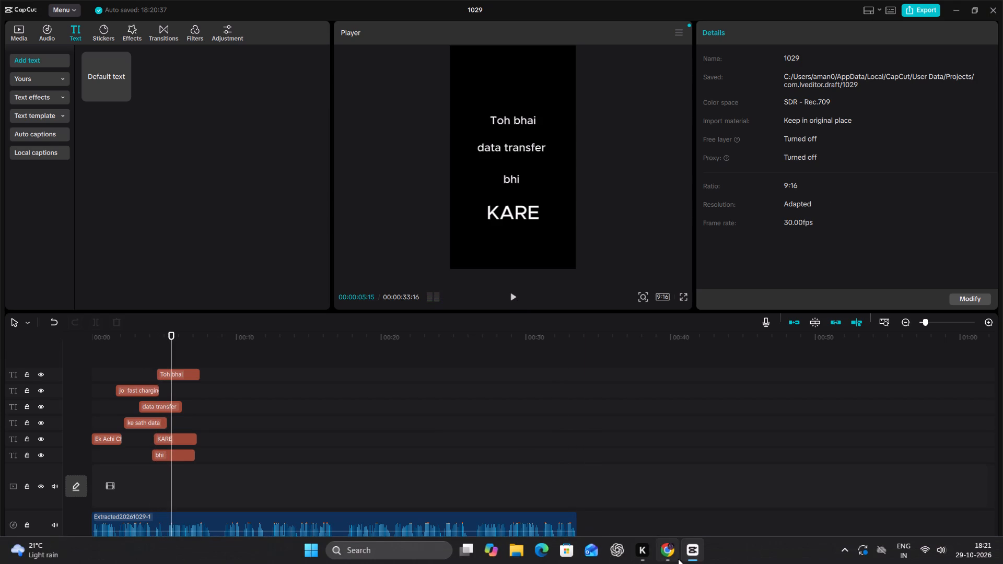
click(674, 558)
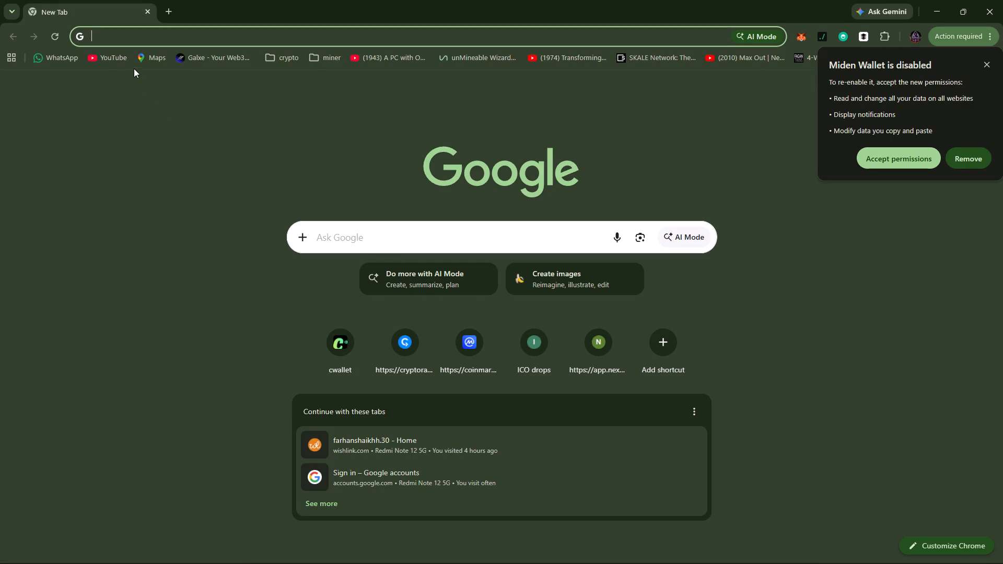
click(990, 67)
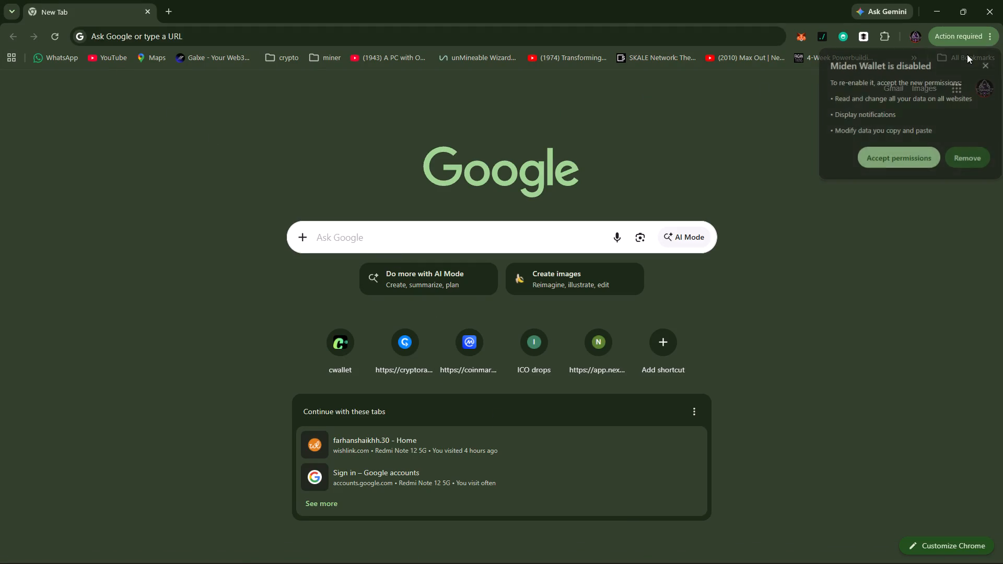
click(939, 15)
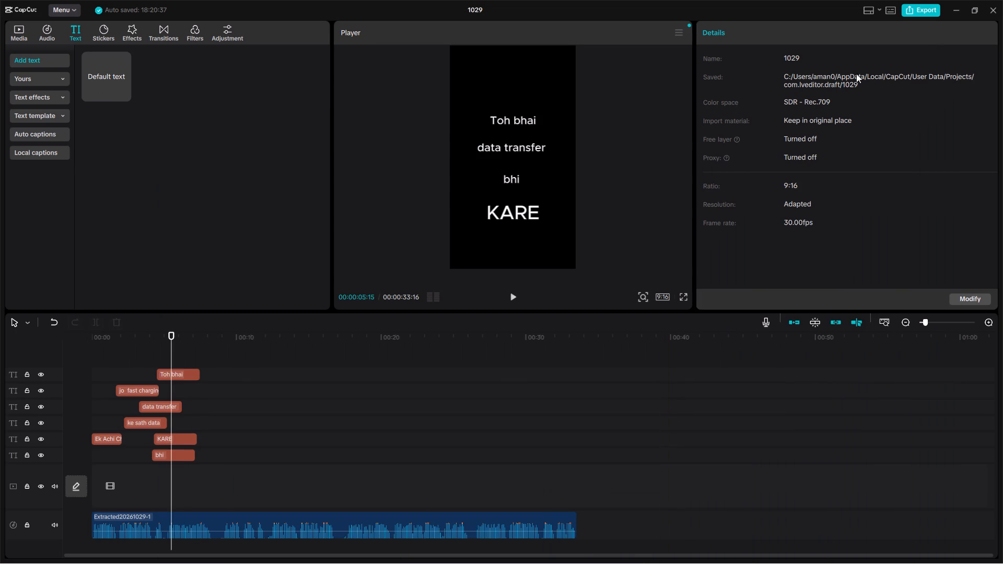
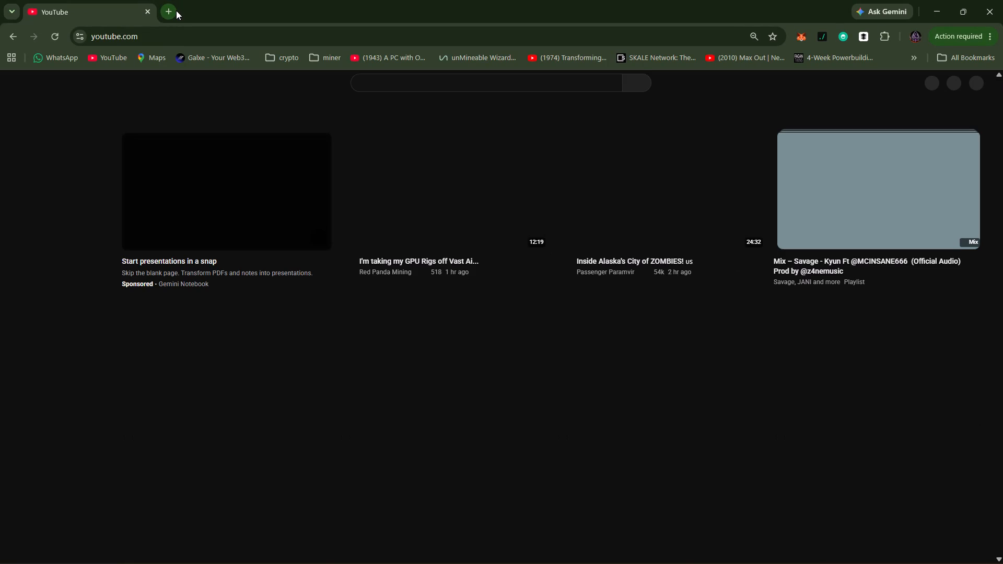
Switch to YouTube in Google Chrome and start a video search.
click(506, 82)
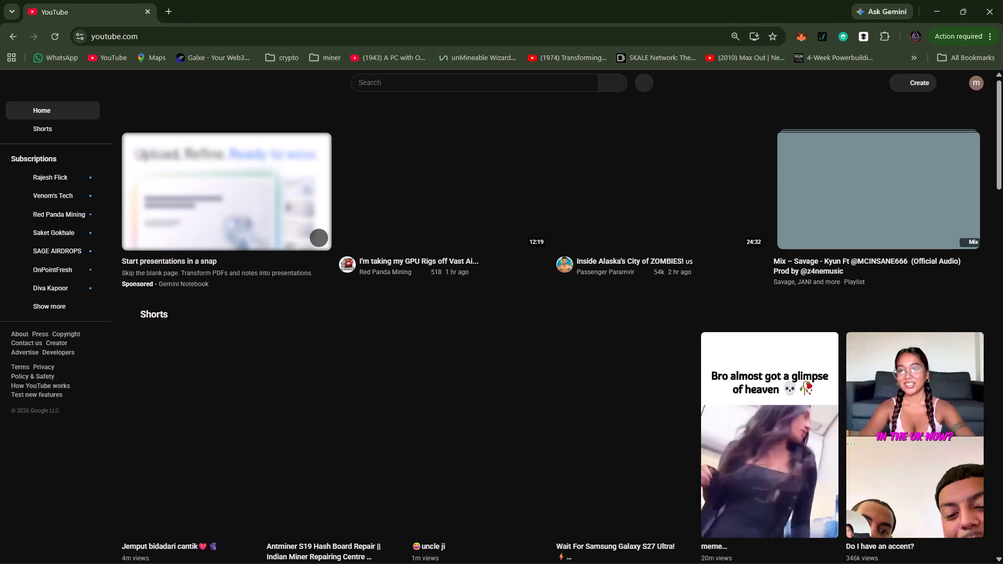
Search YouTube for "how to make typography reels".
click(477, 104)
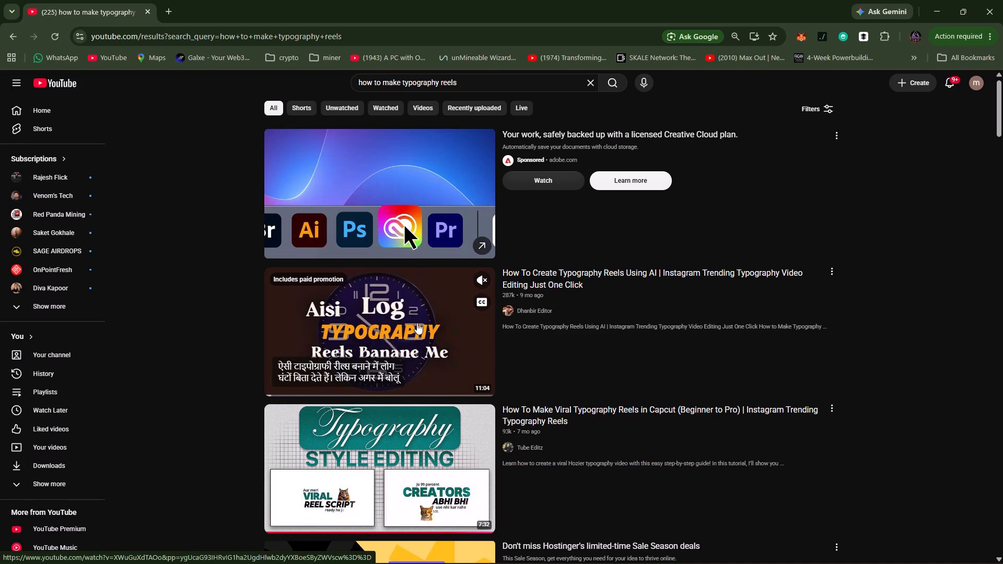
Watch "How To Create Typography Reels Using AI" with sound, skipping the ad, and pause it at about 4:07.
click(483, 281)
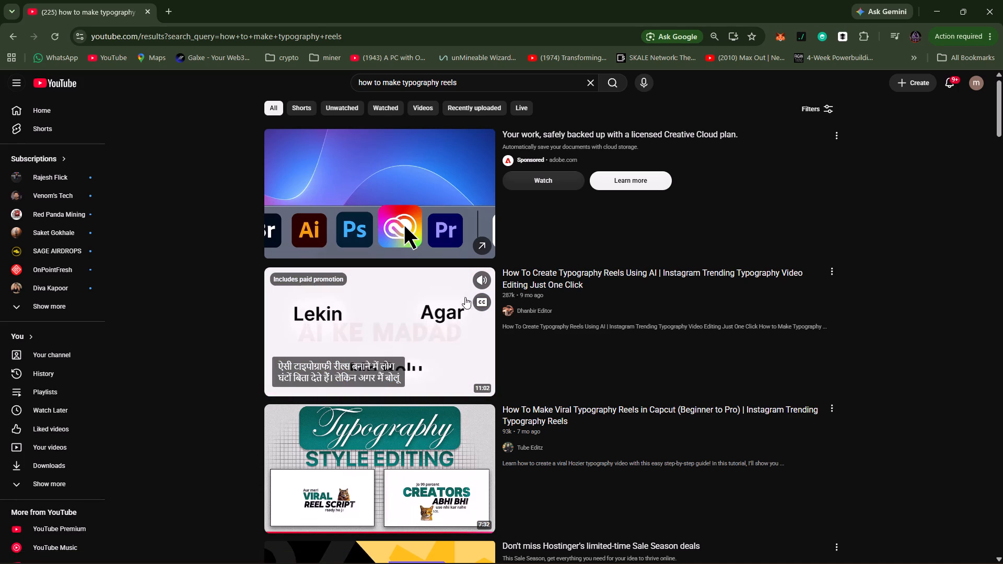
click(425, 350)
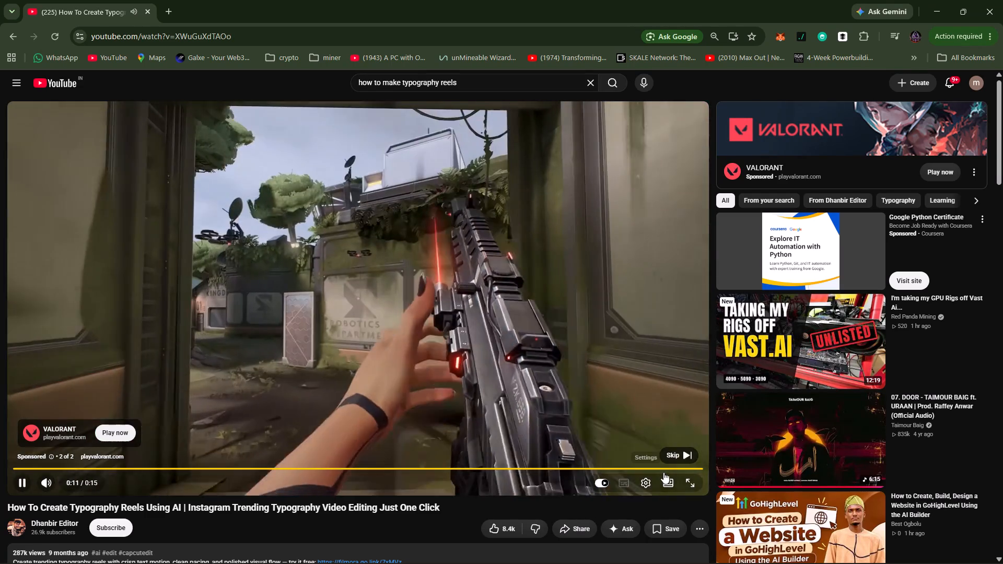
click(674, 454)
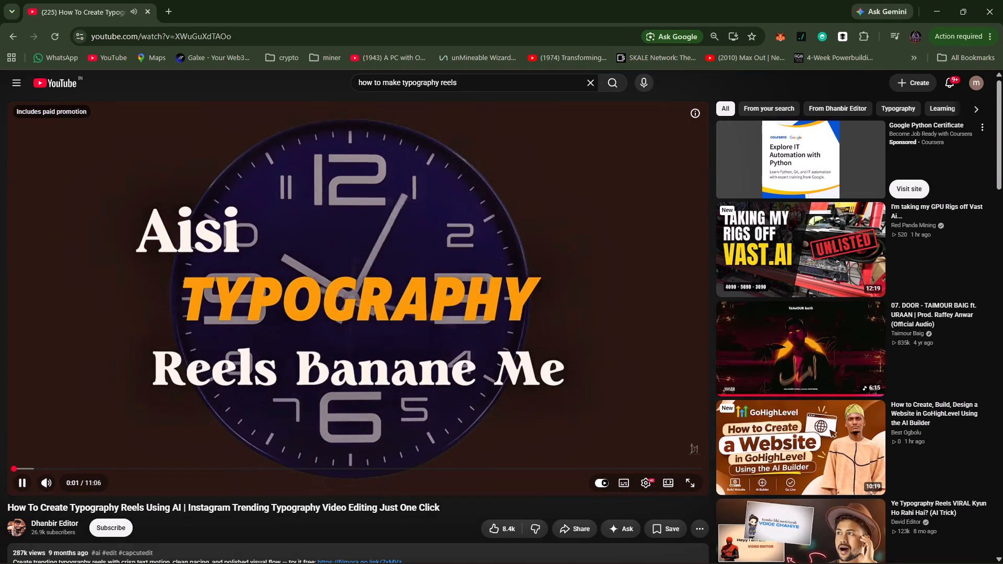
click(267, 461)
click(268, 465)
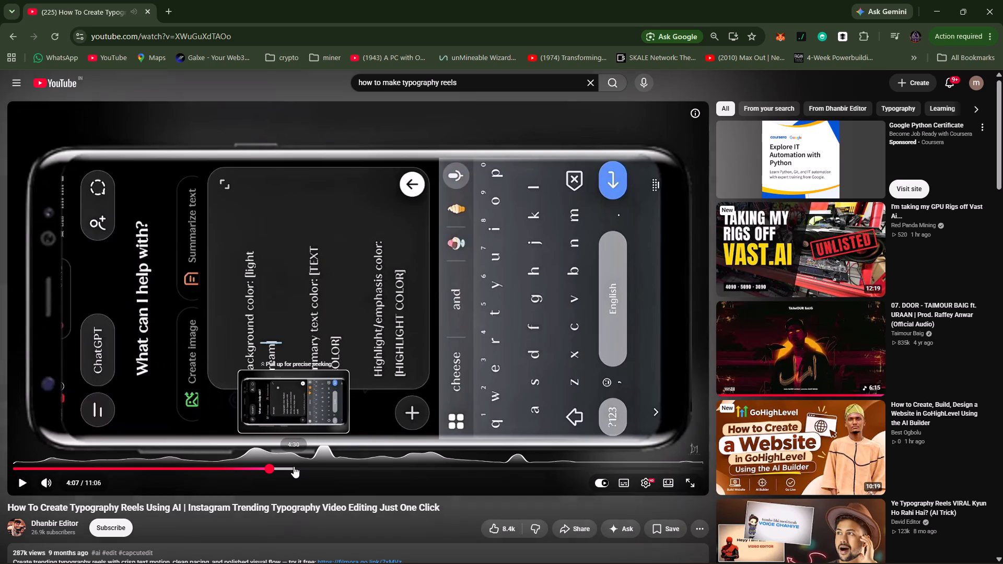
Expand the video's description and open the first Telegram channel link, ending in 277.
scroll(283, 506, down, 2)
click(300, 463)
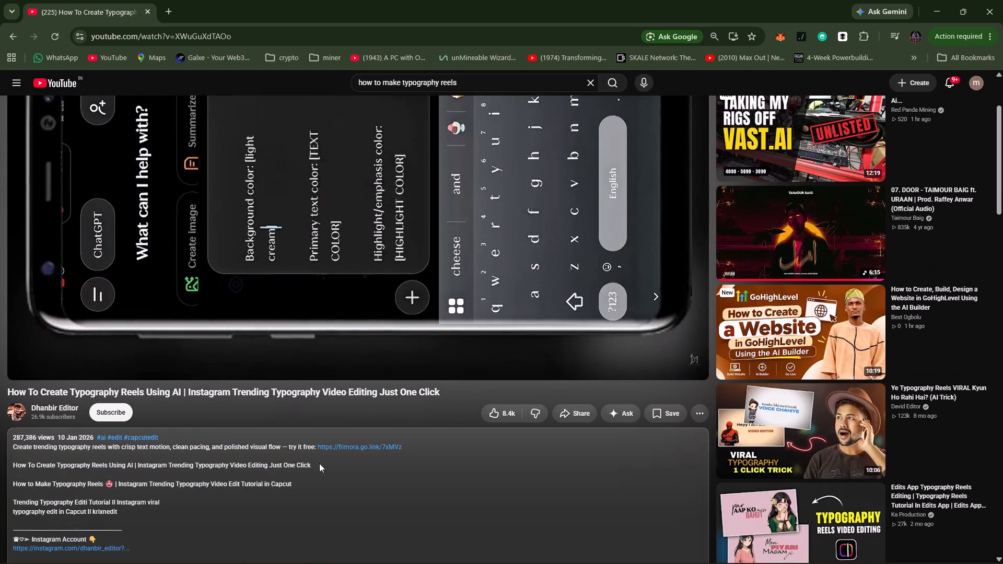
scroll(186, 408, down, 2)
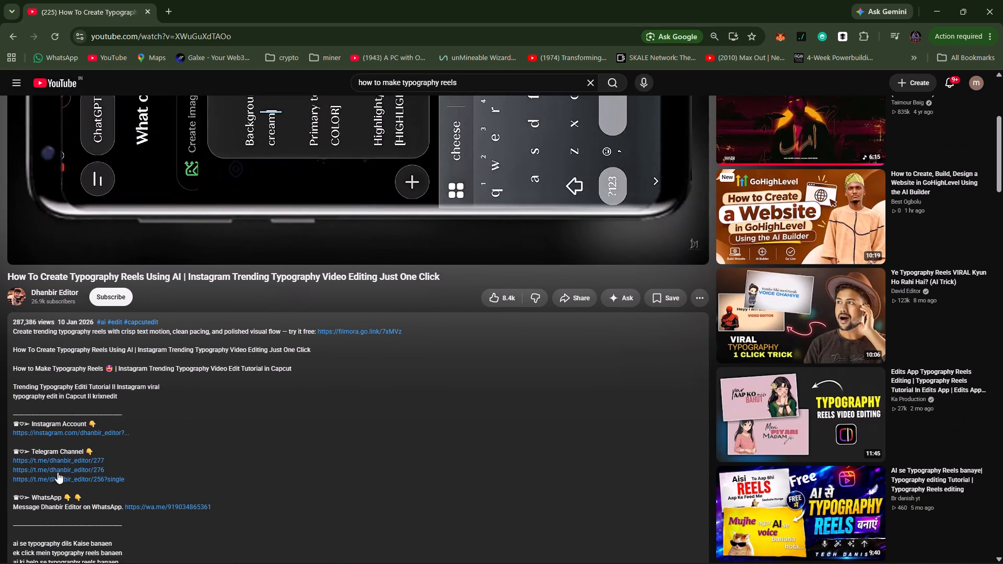
click(54, 460)
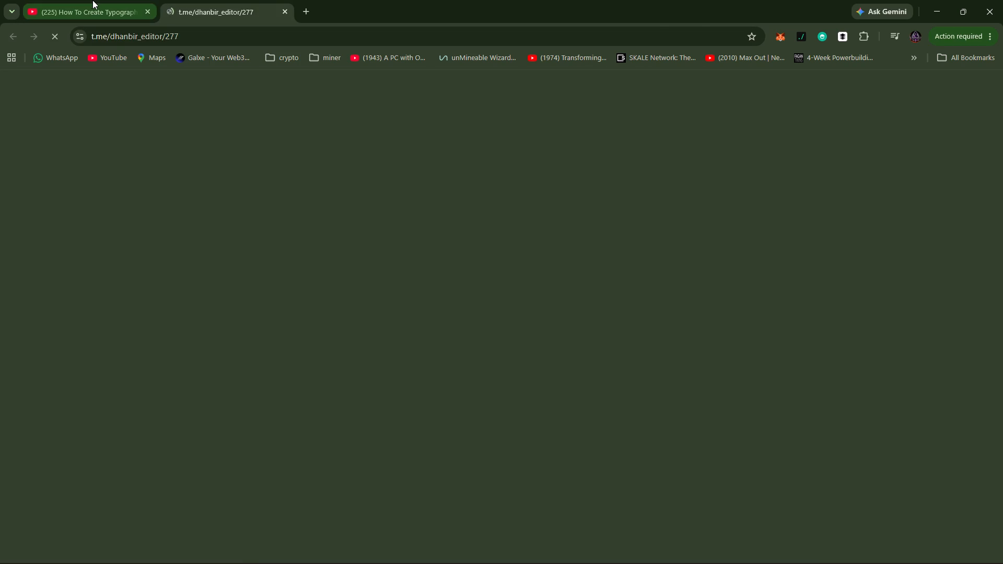
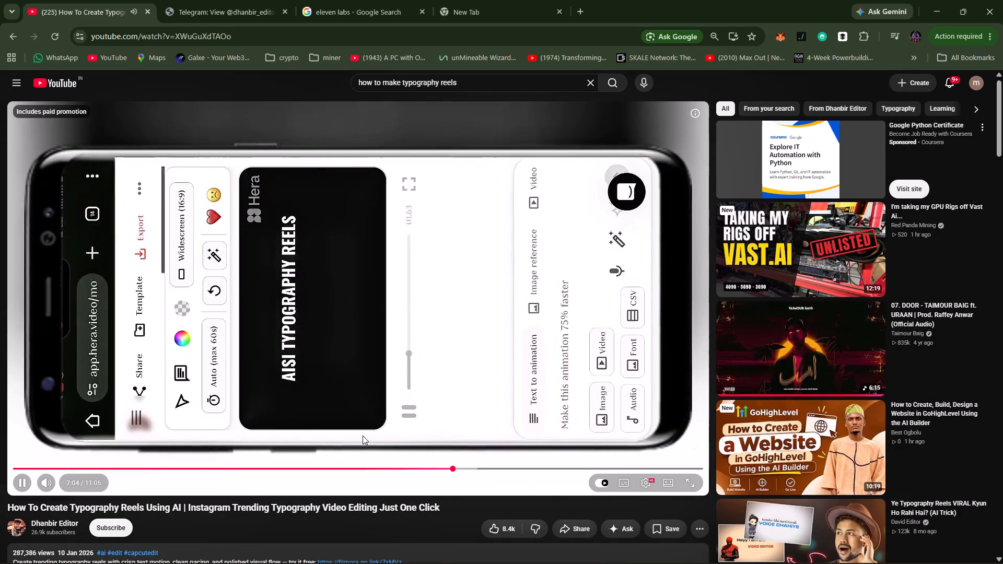
Pause the tutorial, replace the tab holding the leftover prompt draft with a fresh one, and search Google for "app hera video".
click(387, 372)
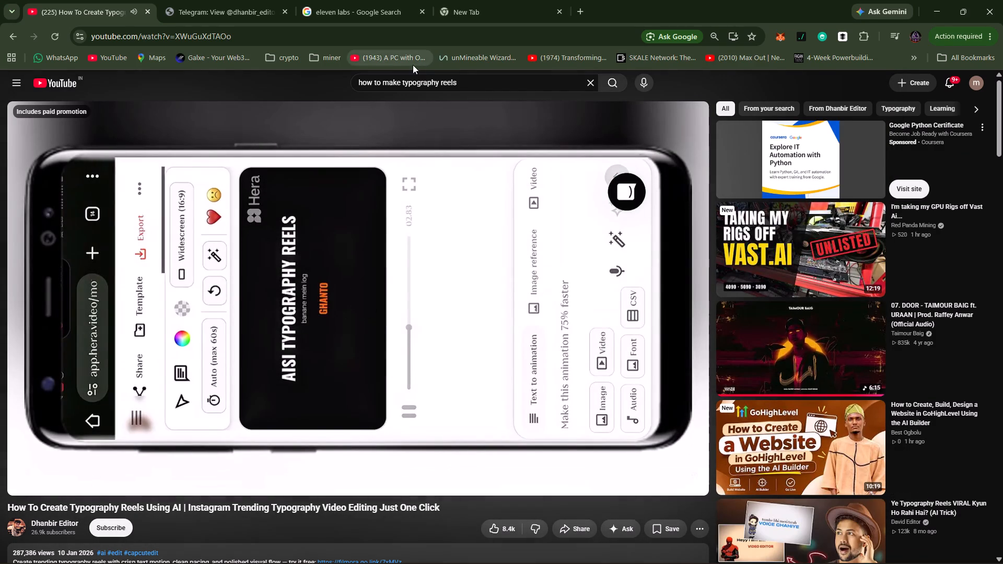
click(487, 0)
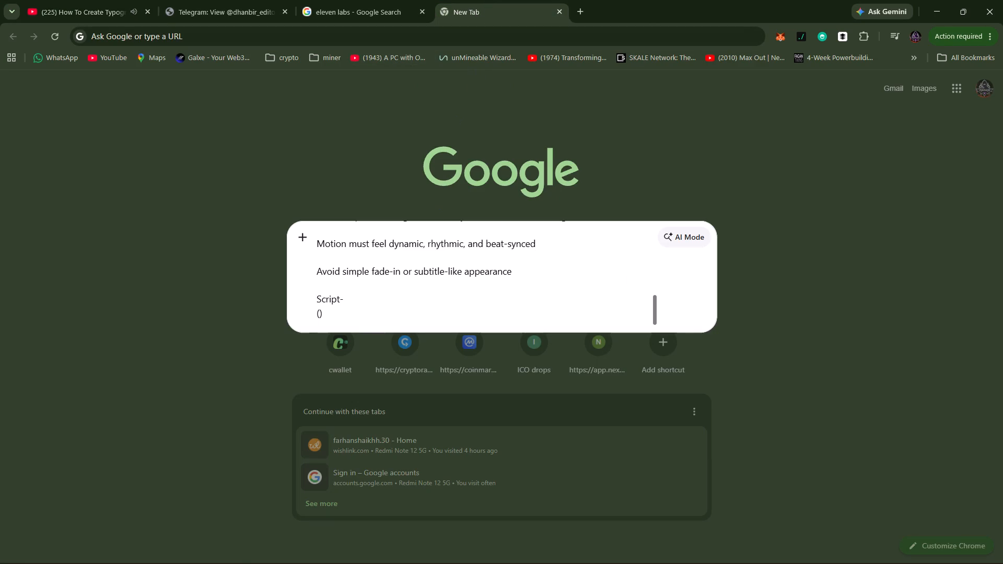
key(BackSpace)
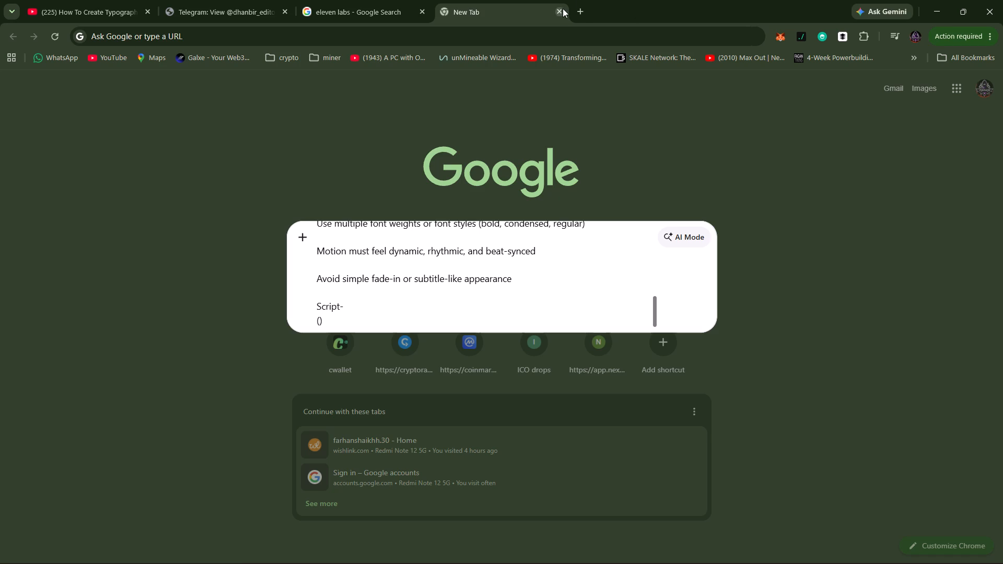
click(579, 14)
click(562, 12)
click(483, 242)
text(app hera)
click(434, 266)
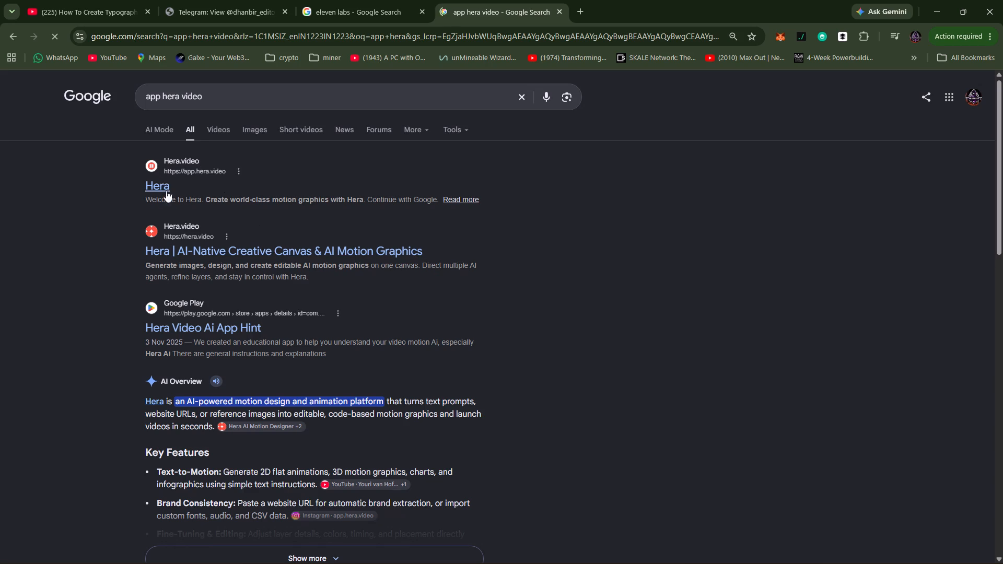
Open the Hera web app at app.hera.video from the Google results for "app hera video".
click(169, 194)
click(160, 186)
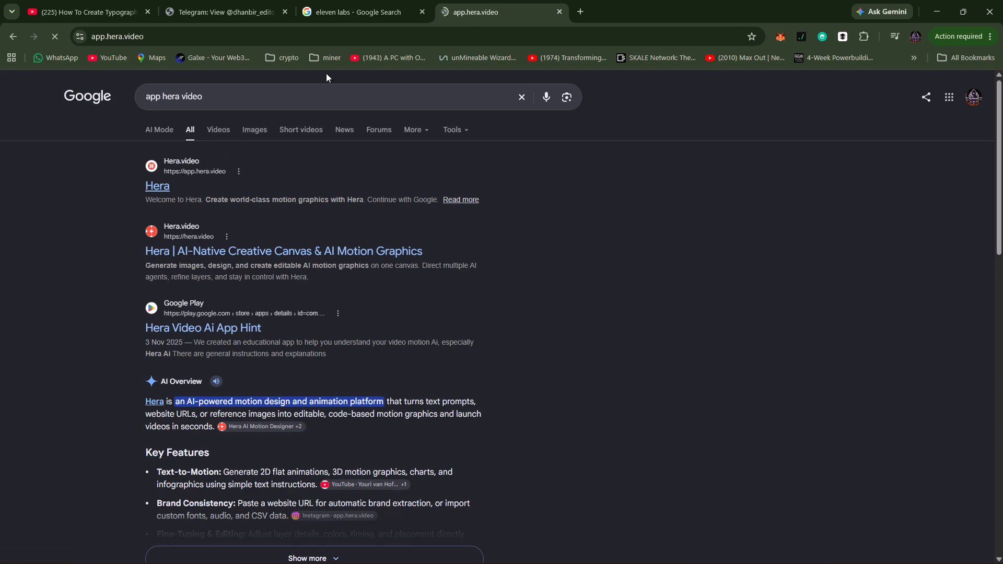